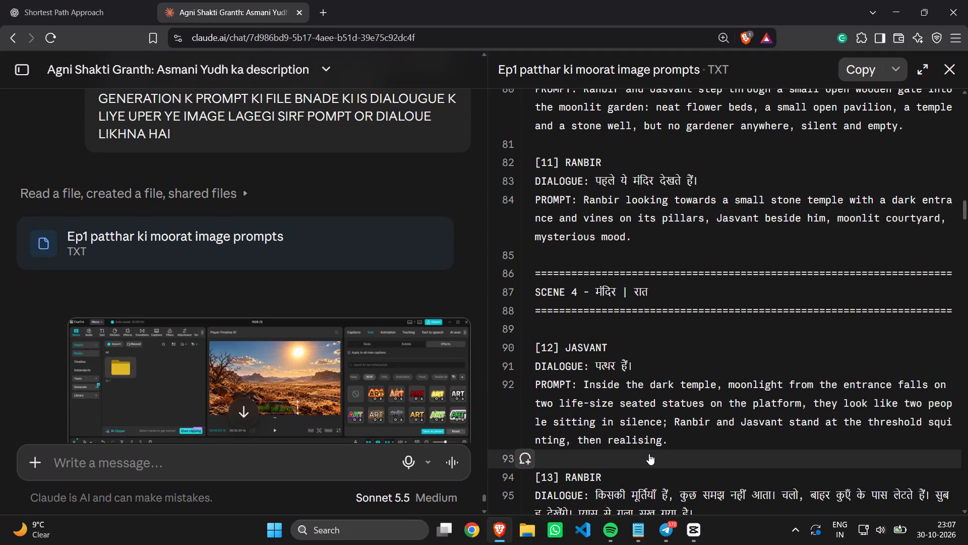
Switch to CapCut and check the captions after the 31.png clip and the unused images in the Ep 1 media folder.
left_click(689, 534)
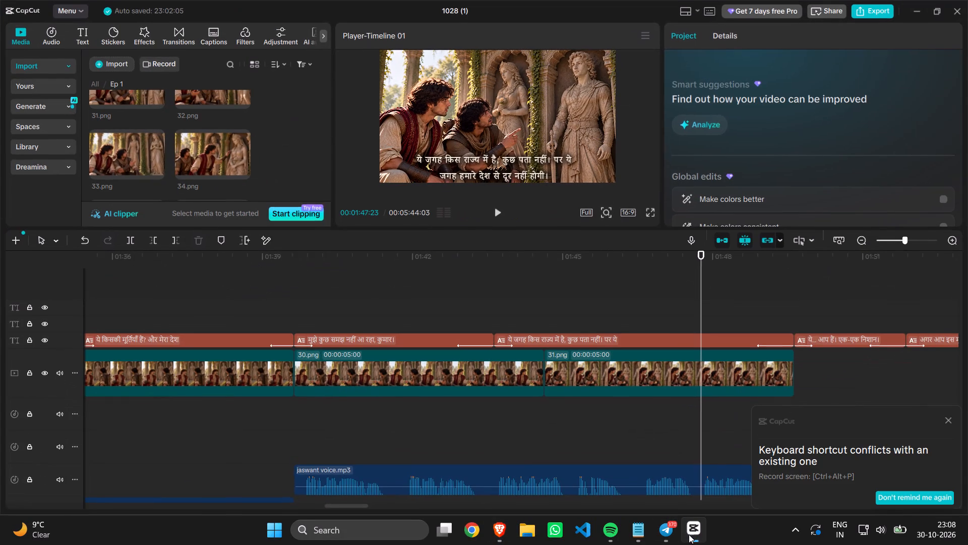
scroll(401, 392, "left", 1)
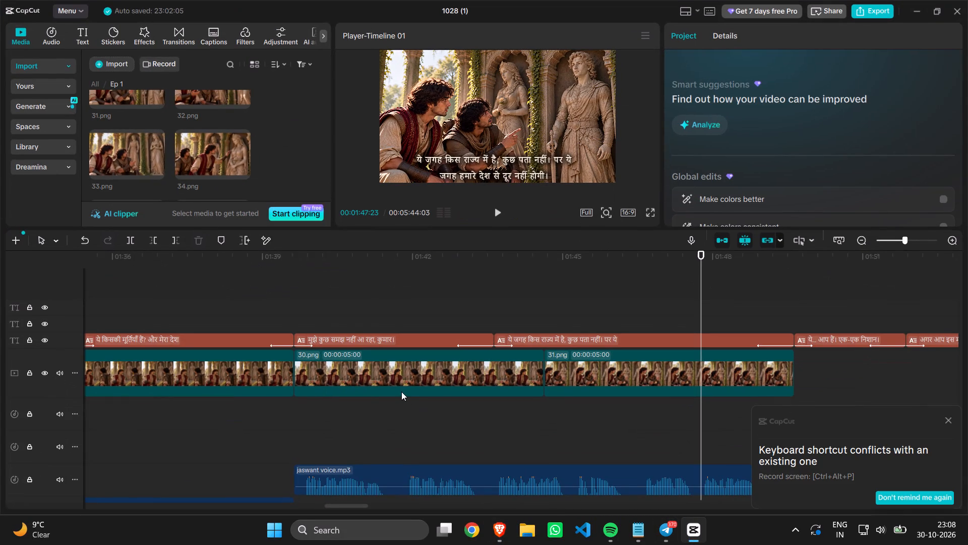
scroll(401, 392, "left", 1)
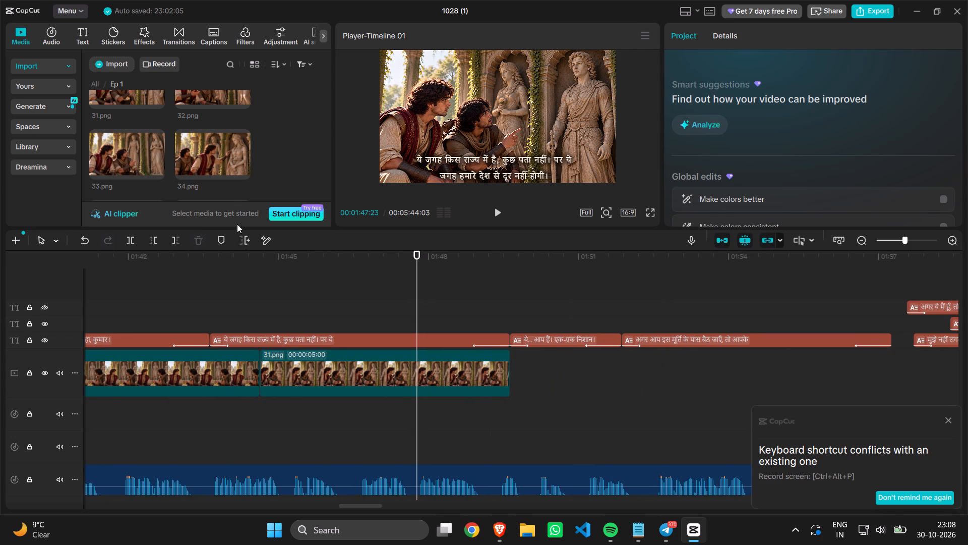
scroll(193, 152, "down", 2)
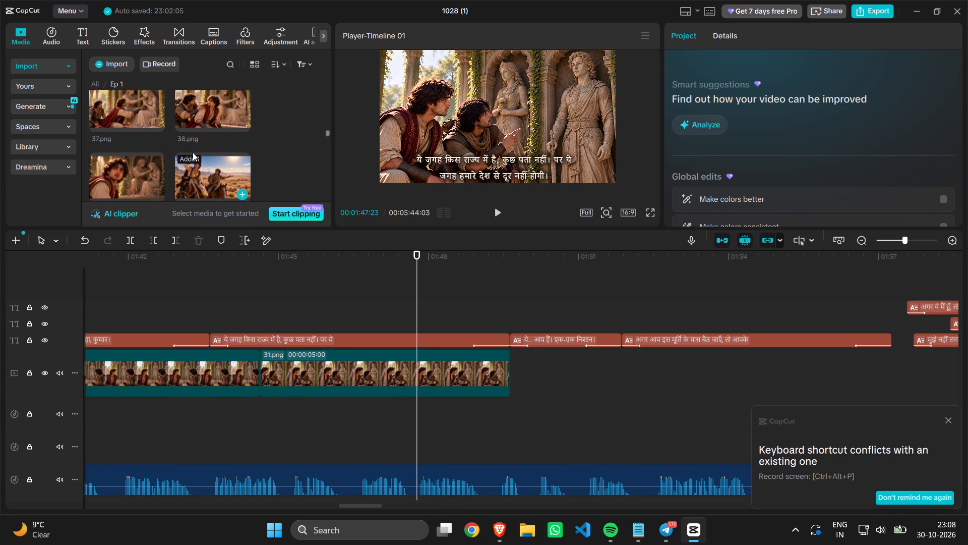
scroll(193, 152, "down", 1)
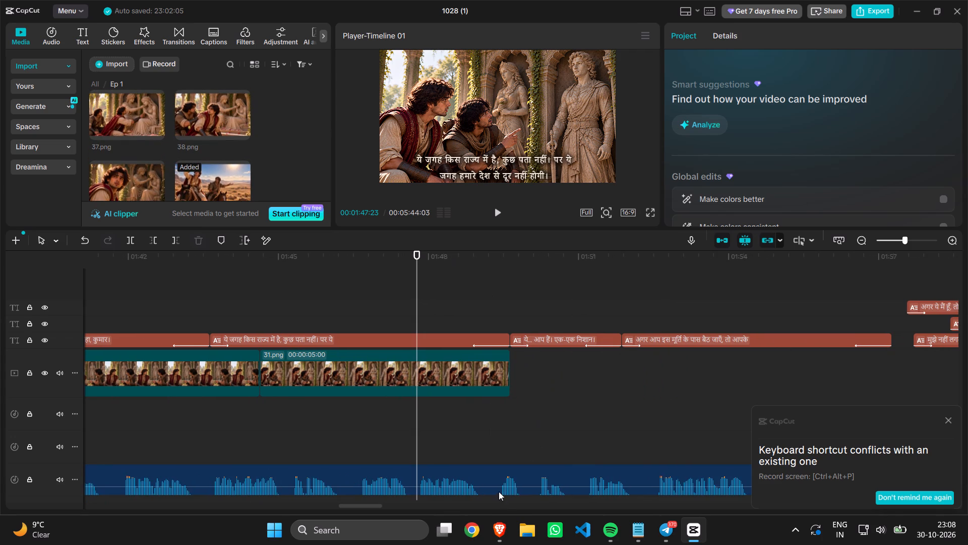
Switch to the Brave browser and look through the Ep1 image prompts file from Scene 4 to the Scene 6 dialogues.
left_click(505, 520)
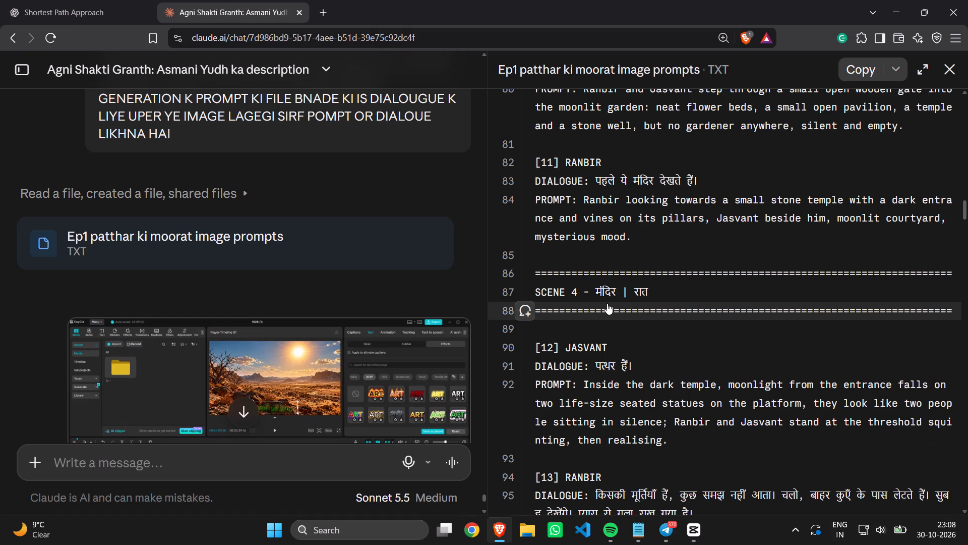
scroll(607, 303, "up", 1)
scroll(607, 303, "down", 6)
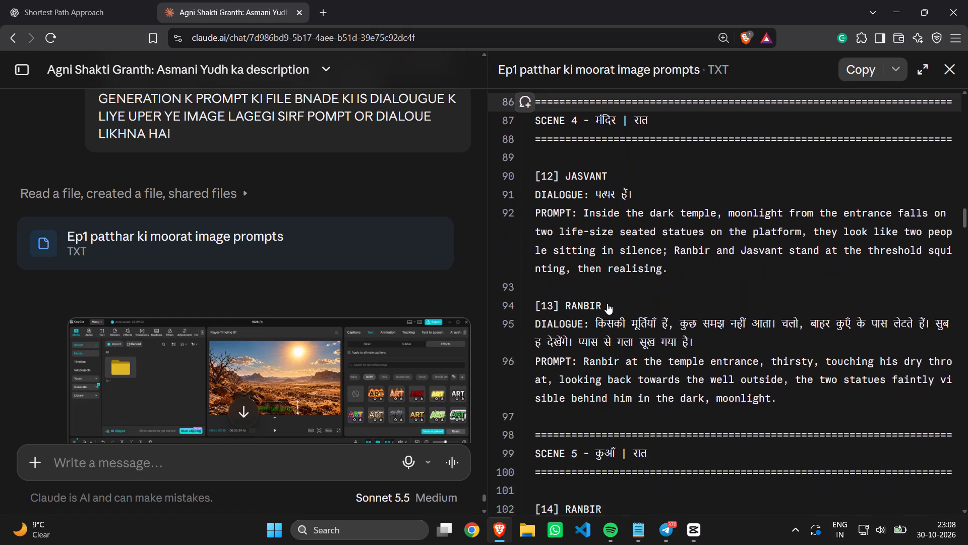
scroll(607, 303, "down", 6)
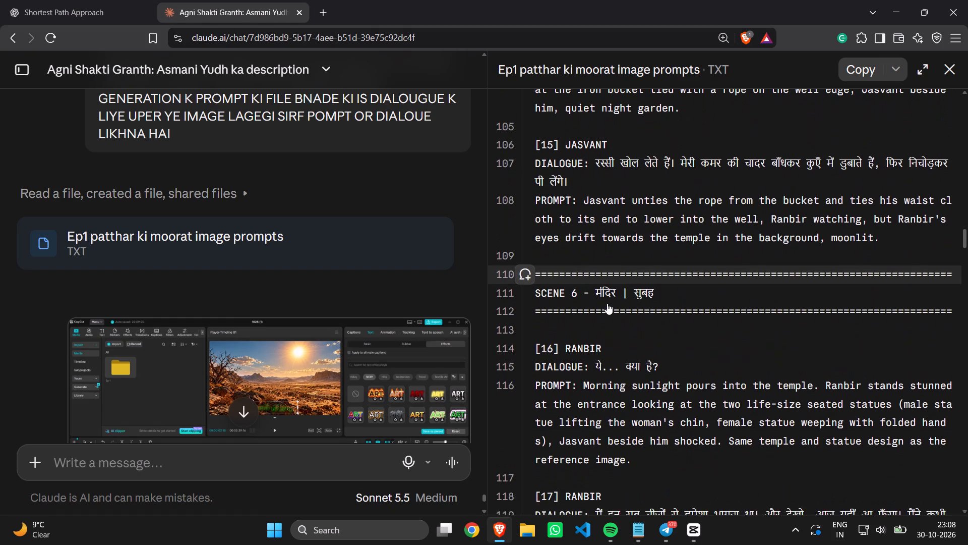
scroll(607, 303, "down", 3)
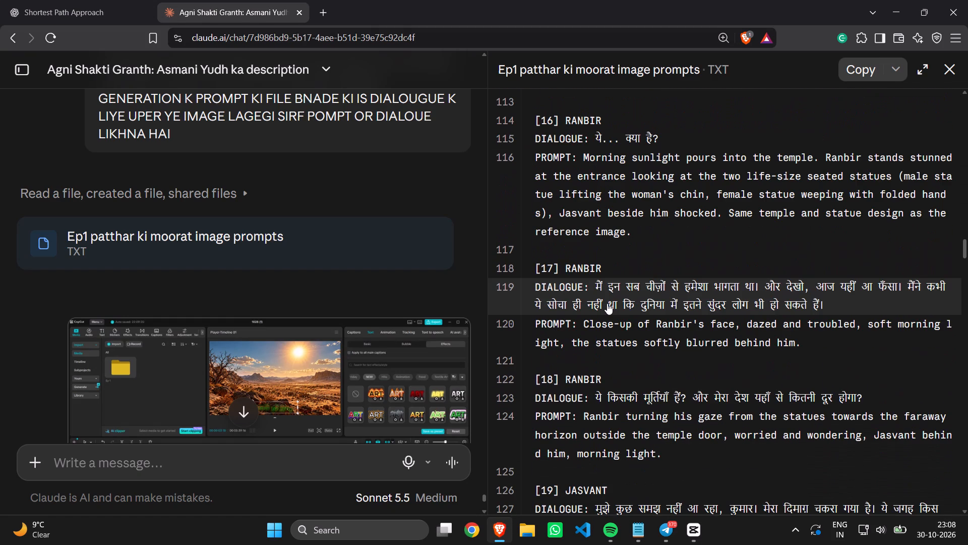
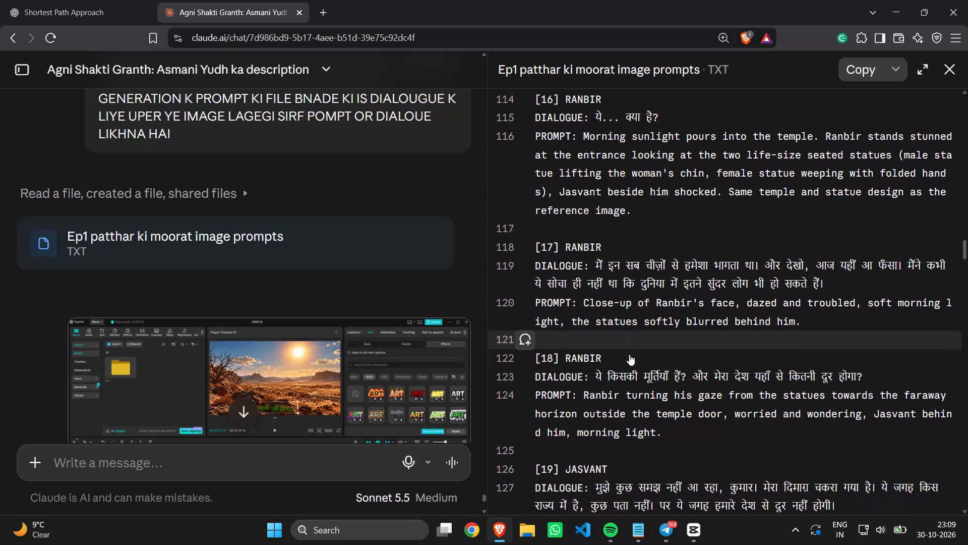
Read on through the Ep1 image prompts file from Ranbir's dialogue 17 to Jasvant's dialogues 19 and 20.
scroll(629, 354, "down", 1)
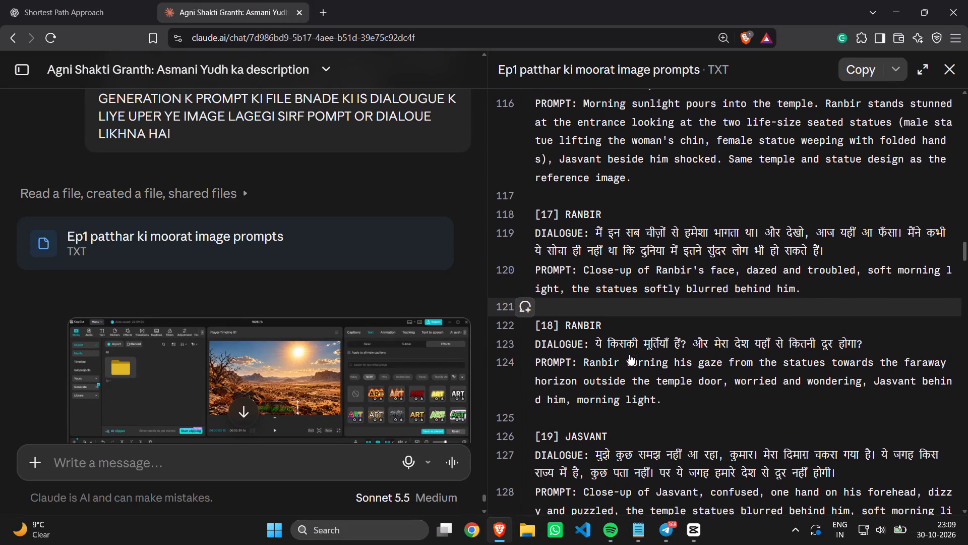
scroll(629, 354, "down", 1)
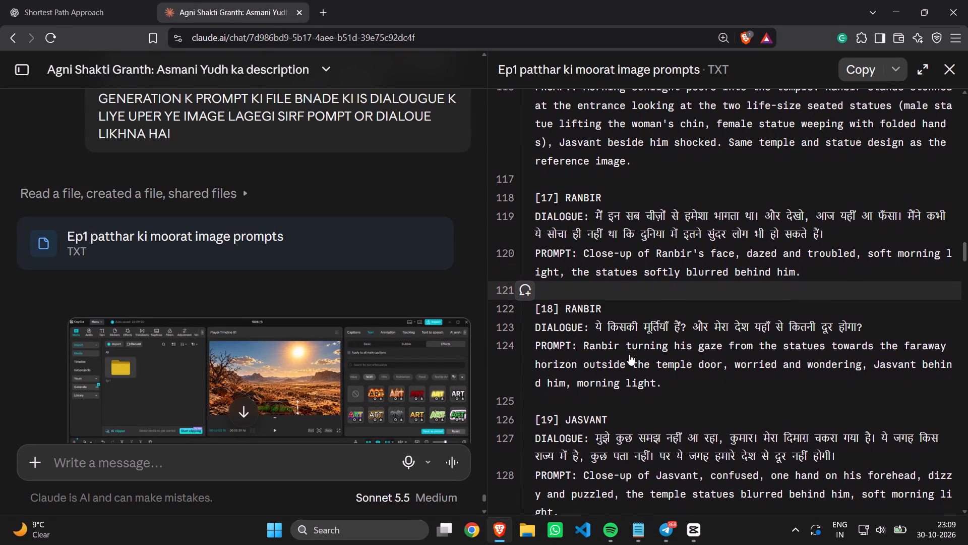
scroll(629, 354, "down", 2)
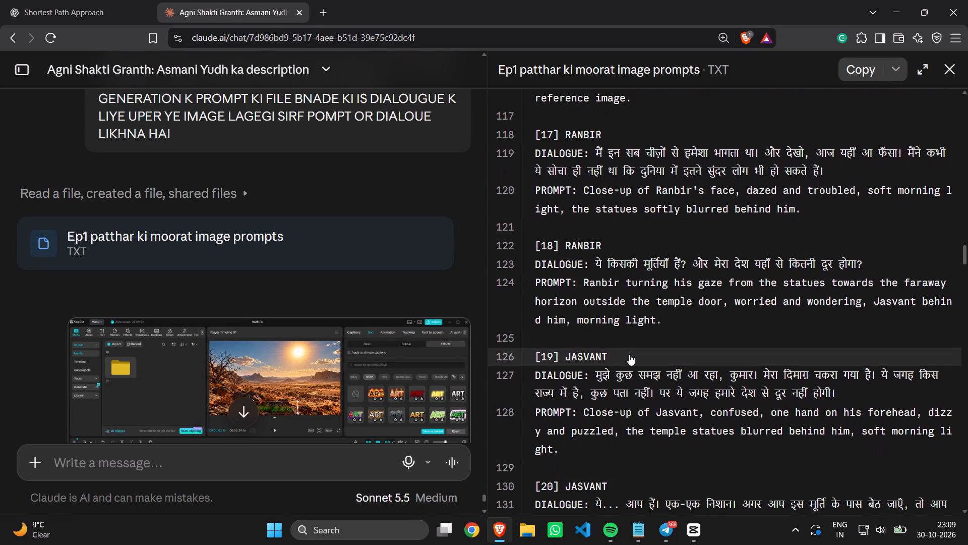
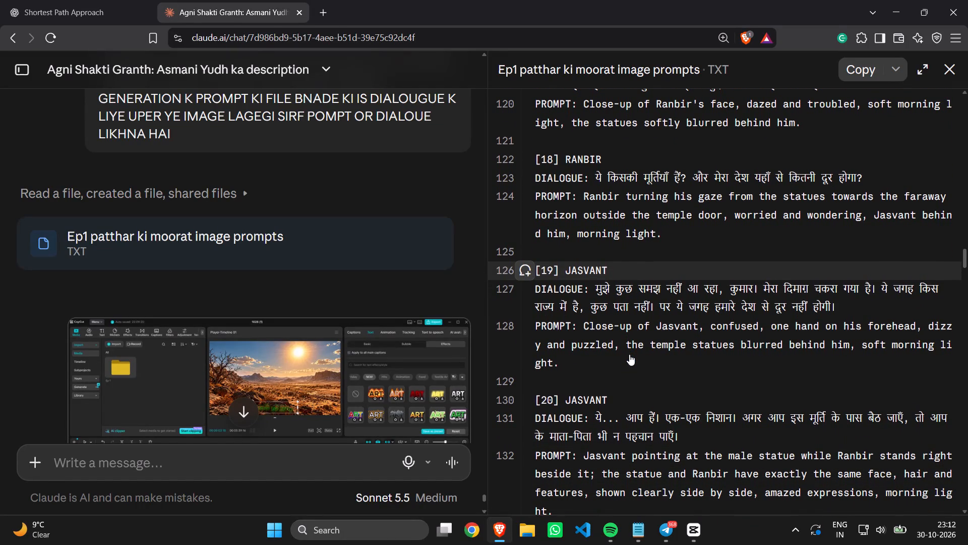
Read Jasvant's dialogues 19 and 20 and their image prompts again, along with the start of Ranbir's dialogue 21.
scroll(629, 354, "down", 1)
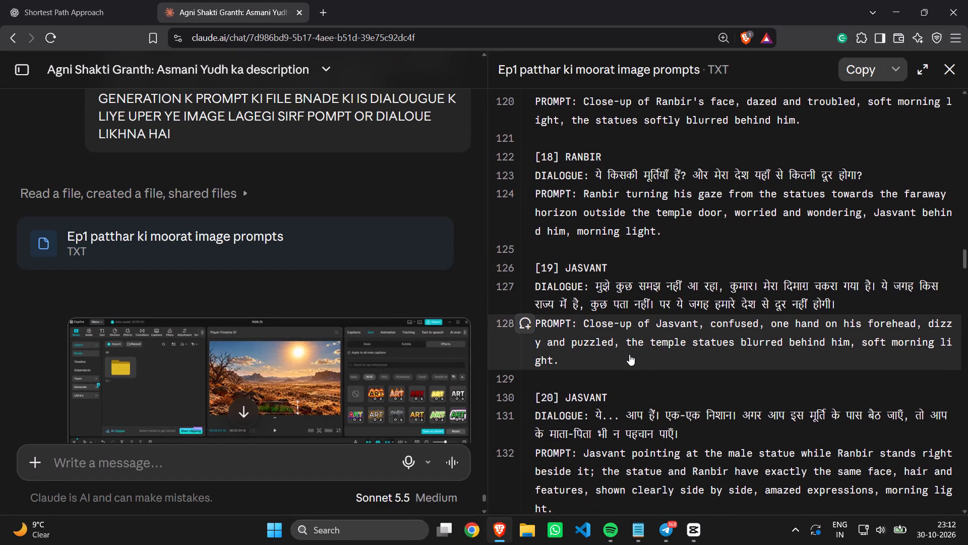
scroll(629, 354, "down", 2)
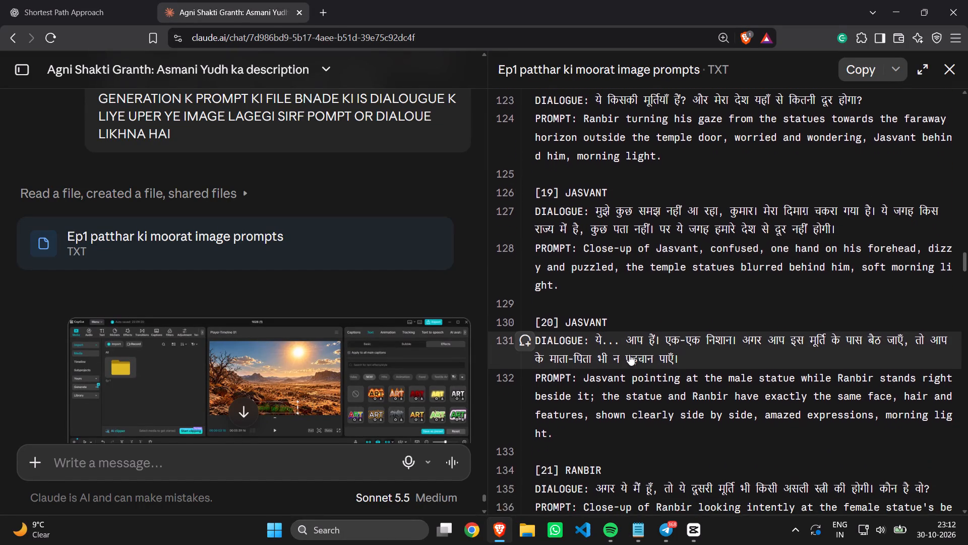
scroll(629, 354, "down", 1)
scroll(629, 354, "up", 2)
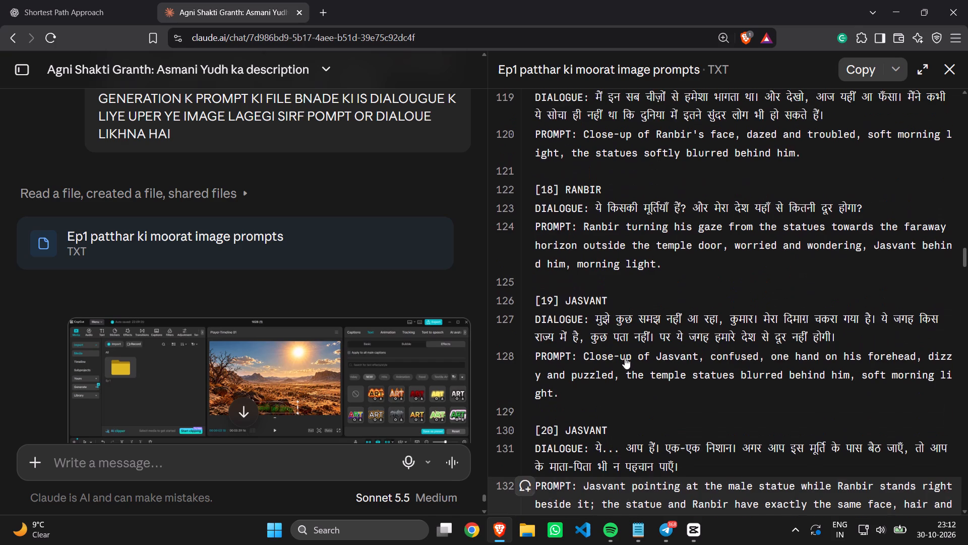
Switch to CapCut and compare the images from 27.png to 31.png with the captions above them, up to the start of 29.png.
left_click(687, 537)
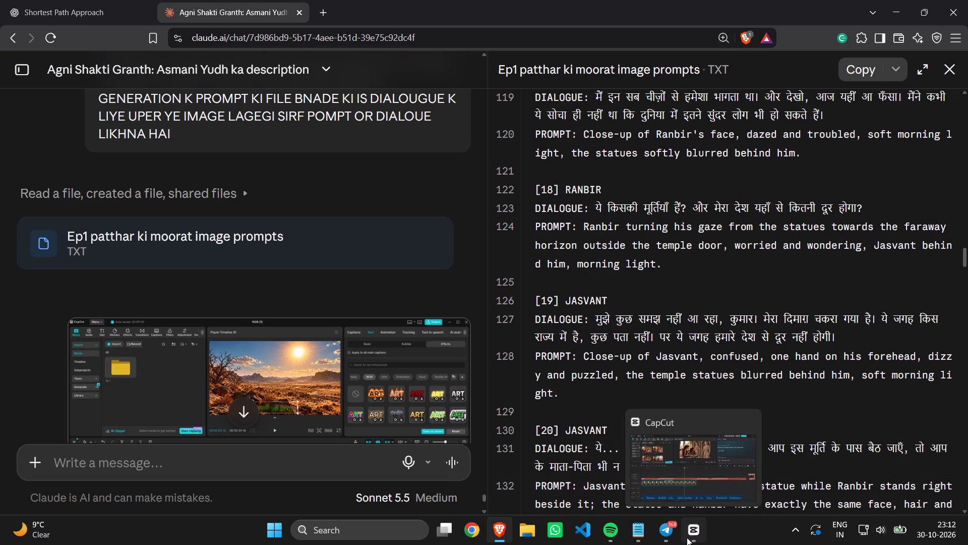
scroll(425, 388, "down", 1)
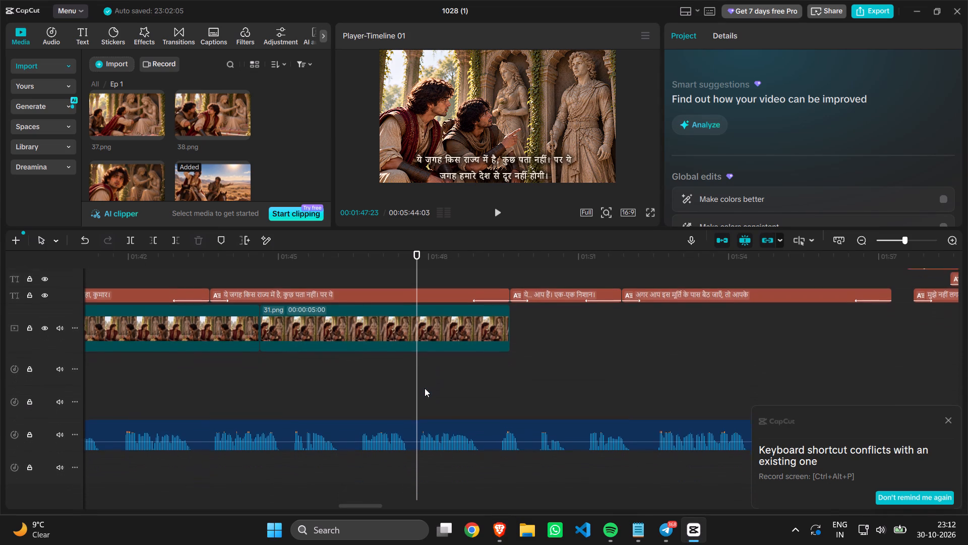
scroll(425, 388, "down", 3)
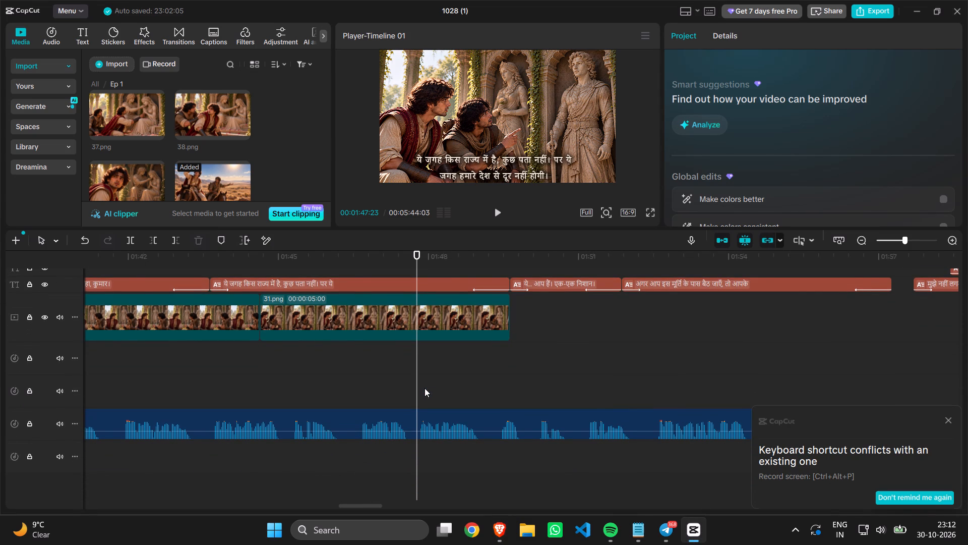
scroll(425, 388, "right", 1)
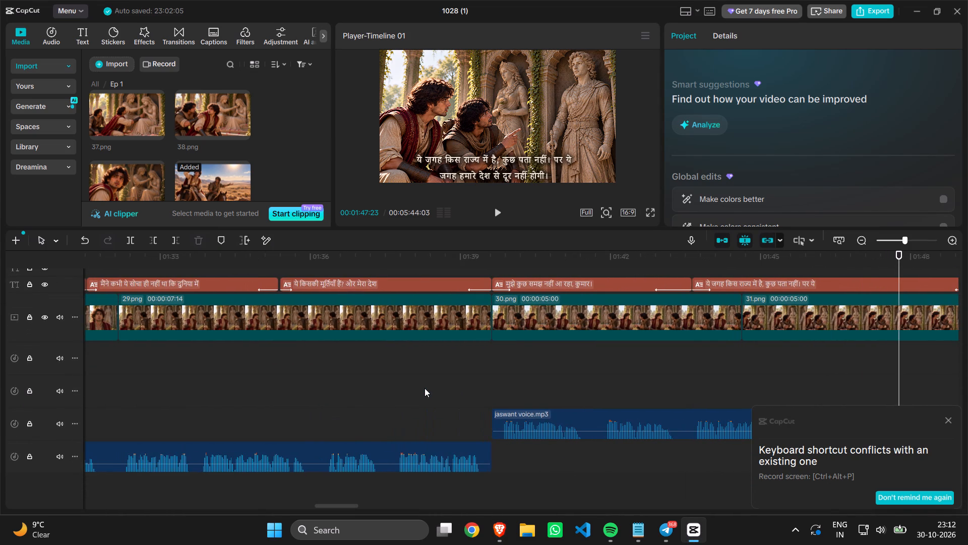
scroll(425, 388, "right", 1)
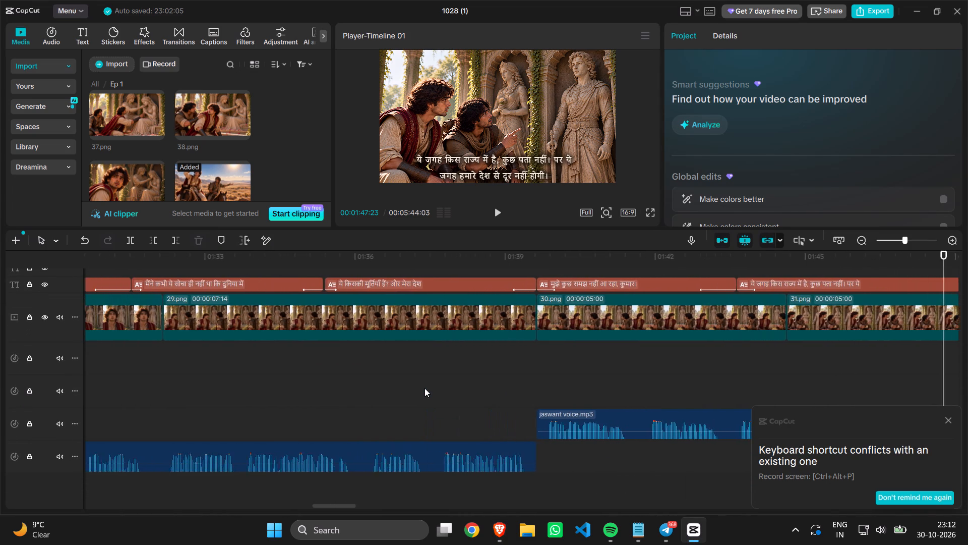
scroll(425, 388, "right", 2)
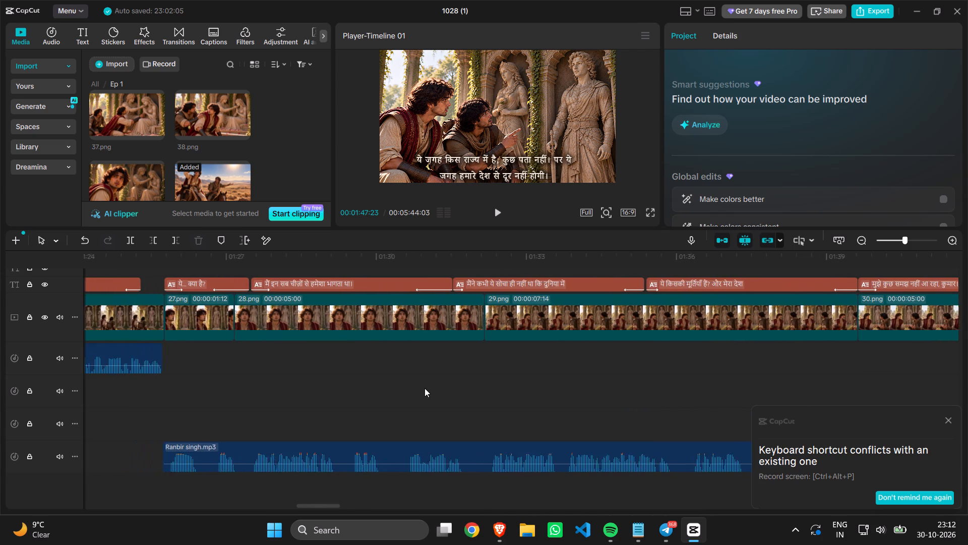
scroll(425, 388, "right", 1)
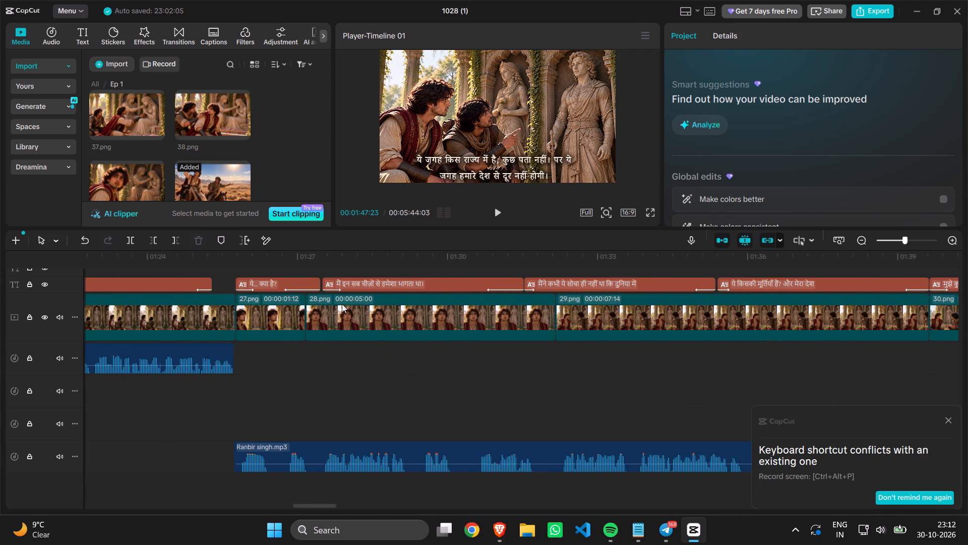
scroll(332, 307, "left", 1)
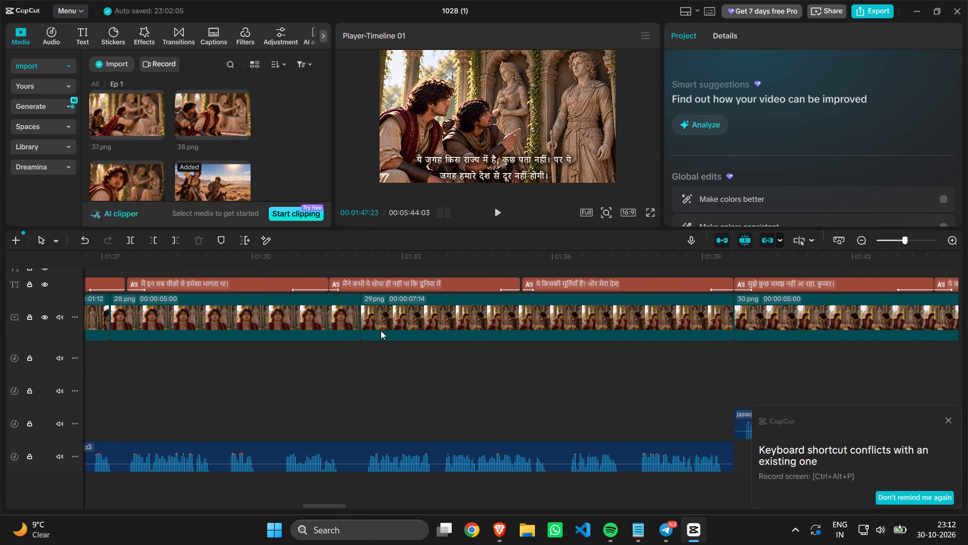
left_click(394, 356)
Extend the 30.png clip on the timeline to 00:00:08:04, covering most of Jasvant's dialogue 19 captions.
scroll(394, 356, "left", 1)
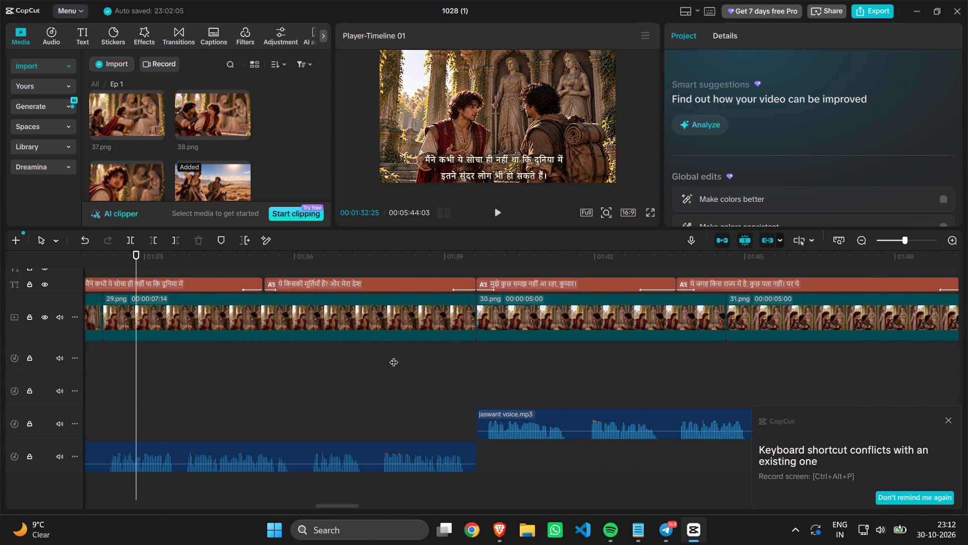
scroll(394, 356, "left", 1)
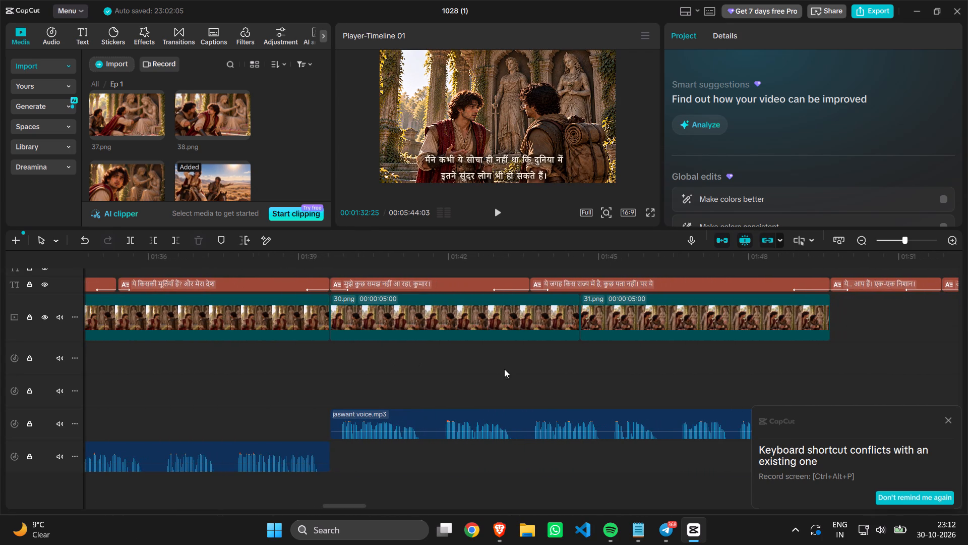
left_click(575, 332)
left_click_drag(580, 332, 728, 347)
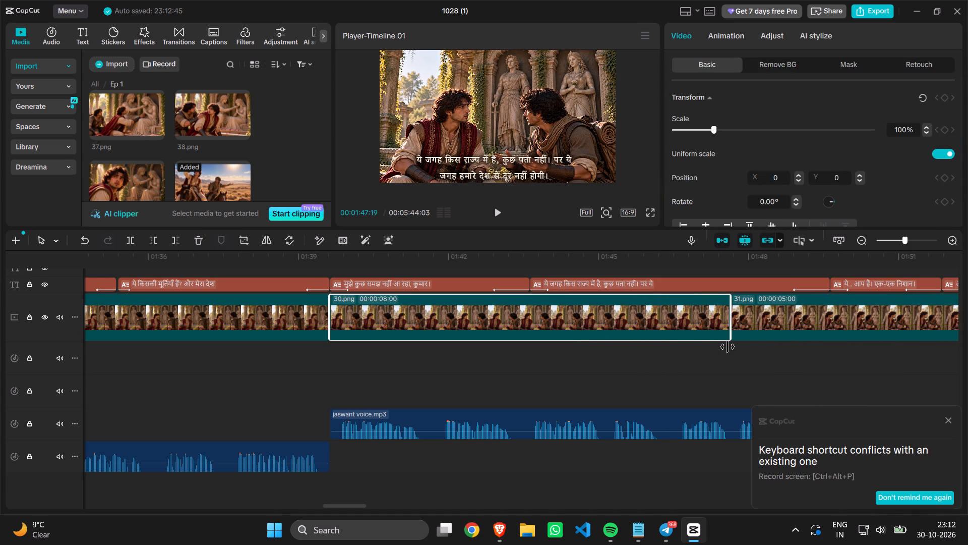
left_click_drag(728, 347, 718, 352)
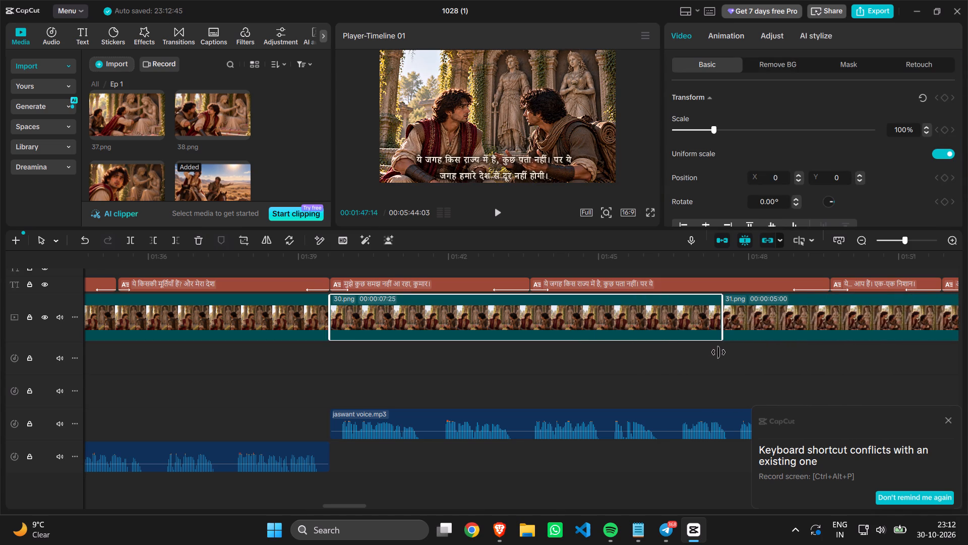
left_click_drag(718, 352, 734, 352)
Extend the 31.png clip to 00:00:08:27 so it ends together with Jasvant's voice audio.
scroll(734, 352, "left", 1)
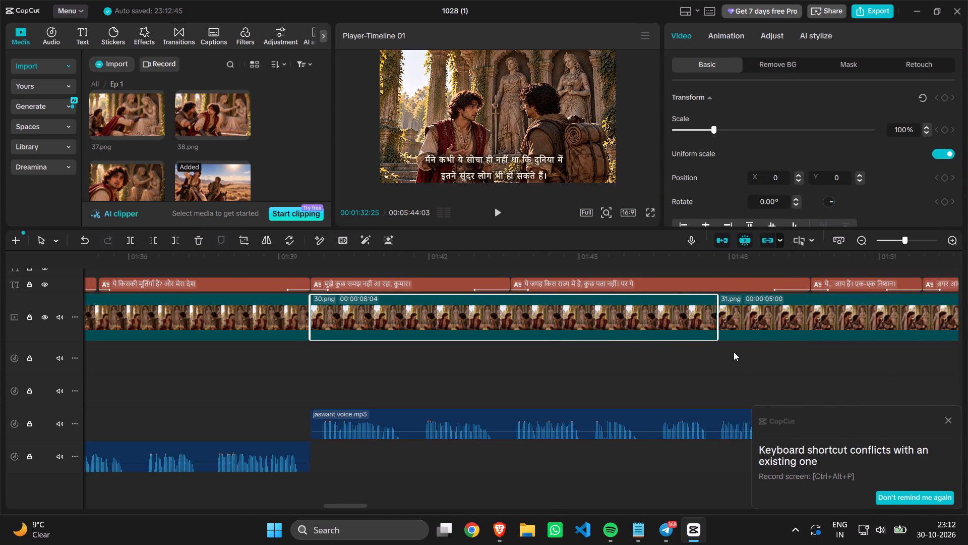
scroll(734, 352, "left", 5)
left_click_drag(551, 323, 770, 324)
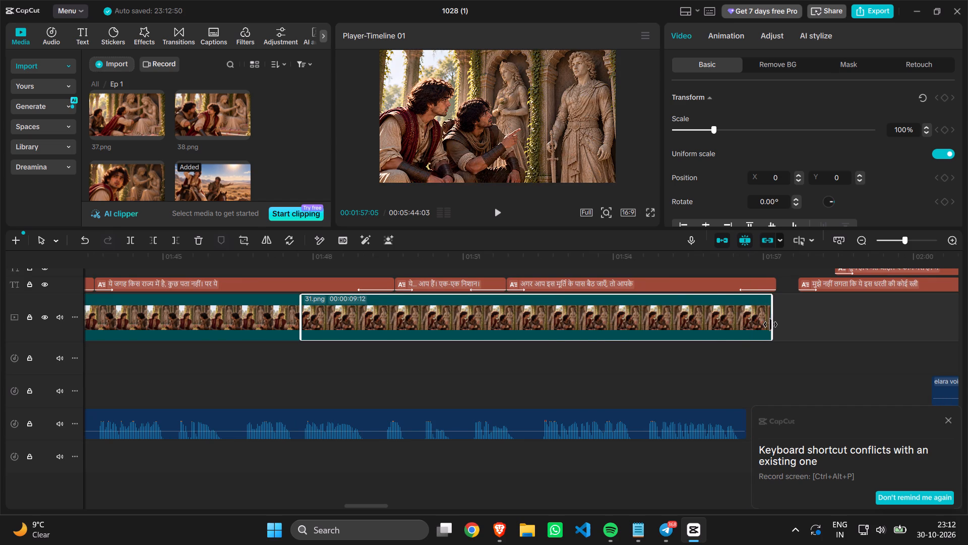
left_click_drag(770, 324, 773, 325)
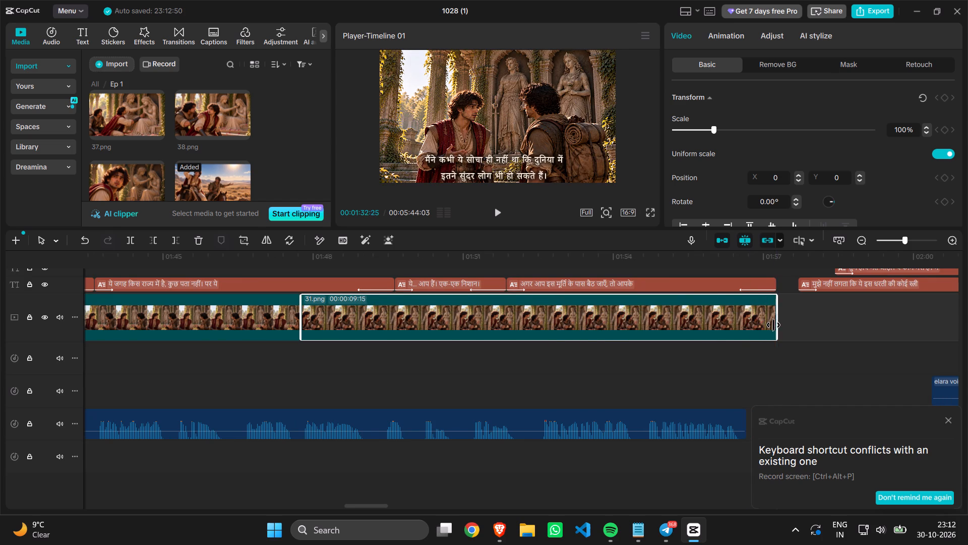
scroll(773, 325, "left", 2)
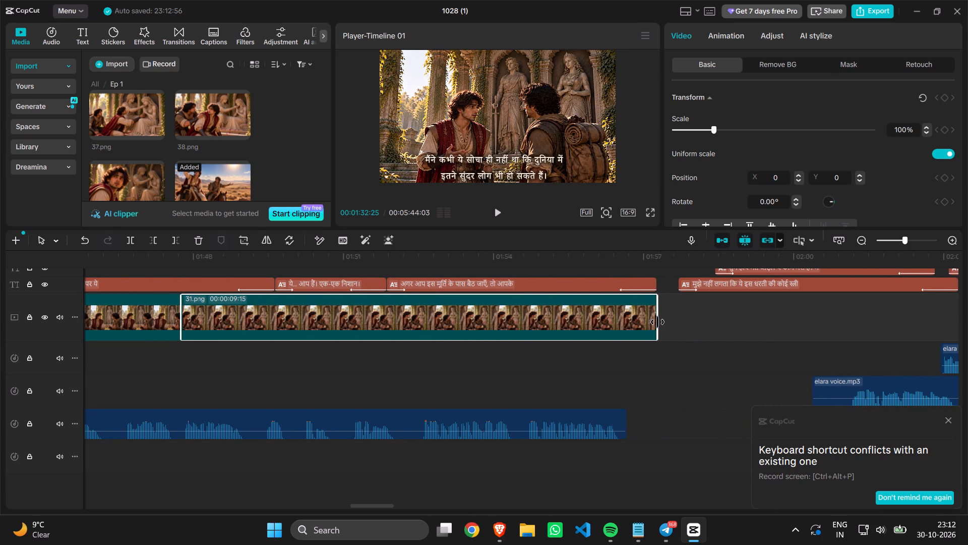
left_click_drag(657, 322, 629, 328)
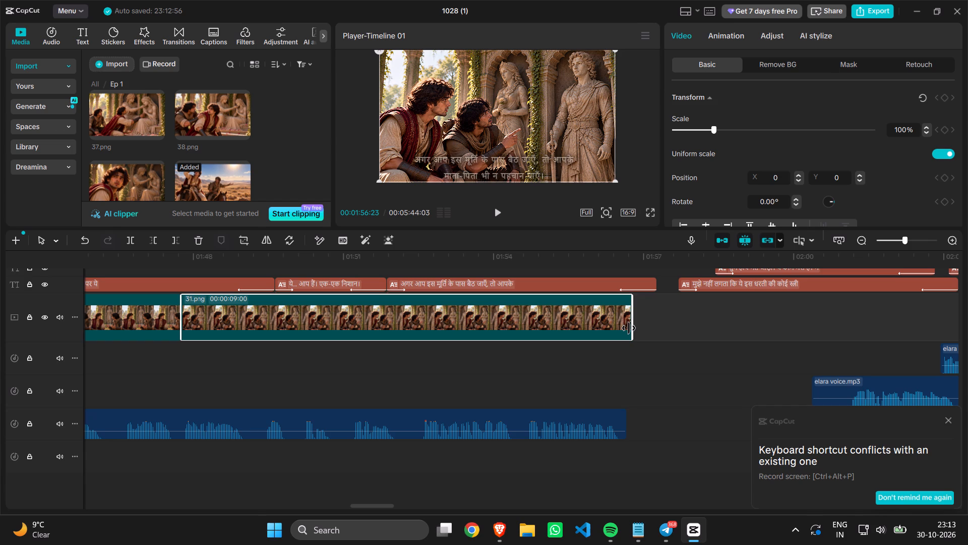
left_click_drag(629, 328, 627, 329)
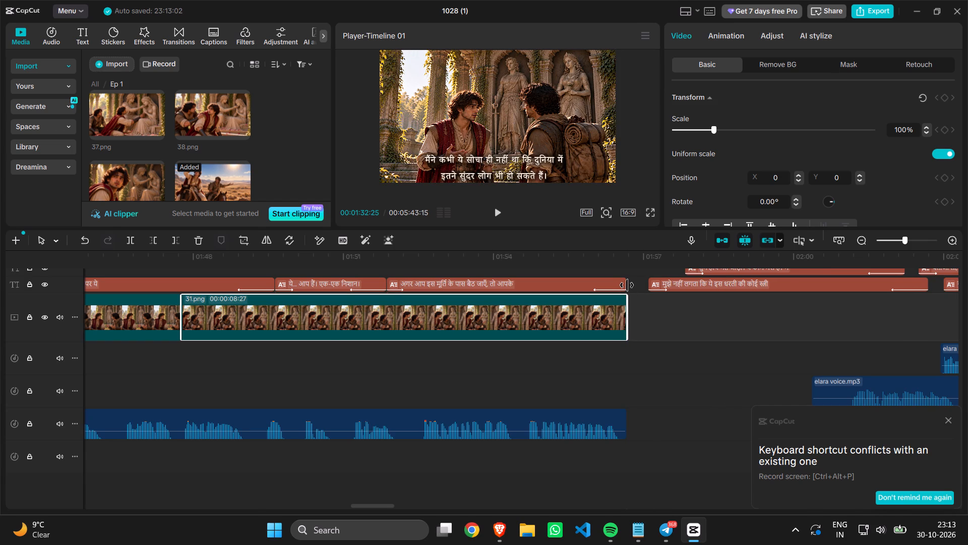
Play the timeline from 00:01:53:08 past the end of 31.png to check the image against the dialogue.
left_click(456, 390)
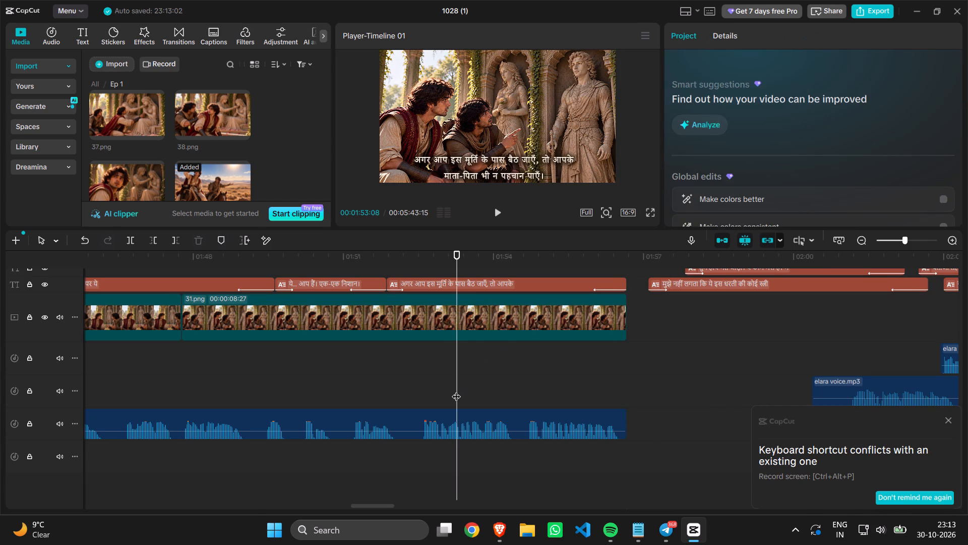
key("space")
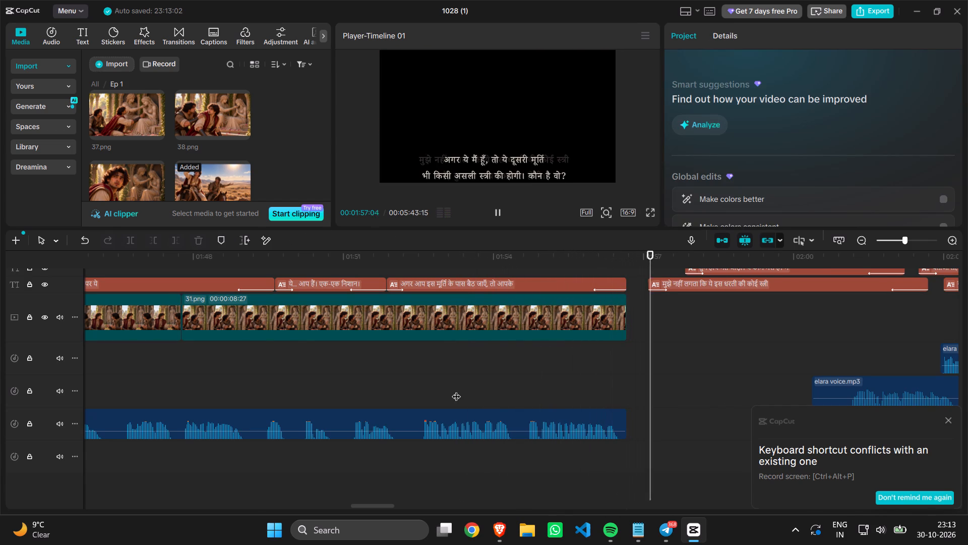
key("space")
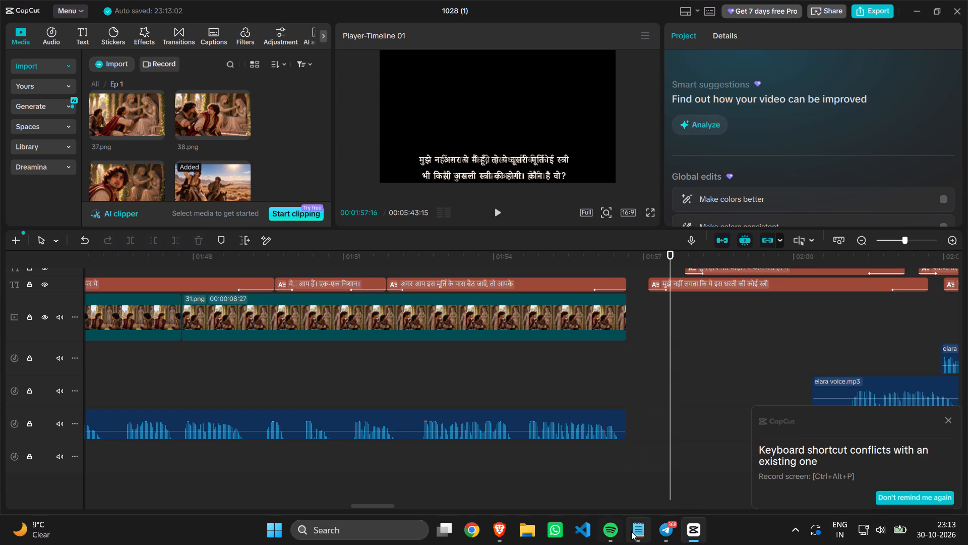
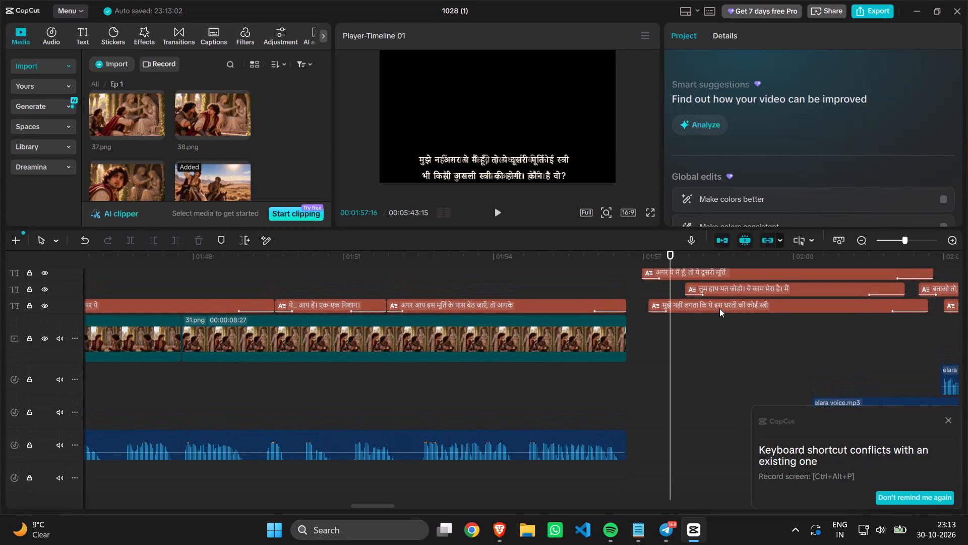
Check the dialogue order in the Notepad script, and in CapCut move the "मुझे नहीं लगता कि ये इस धरती की कोई स्त्री" caption to about 00:02:03.
left_click(639, 528)
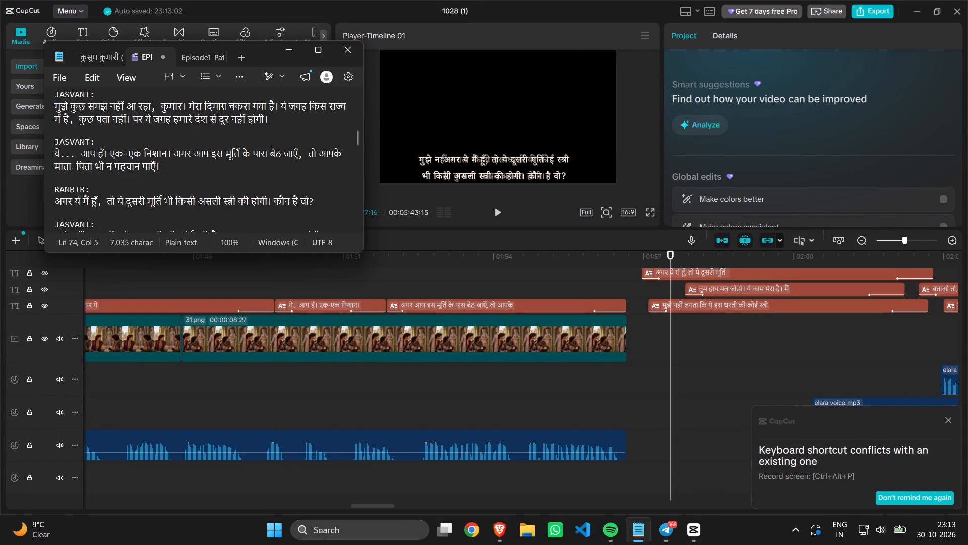
scroll(242, 179, "down", 1)
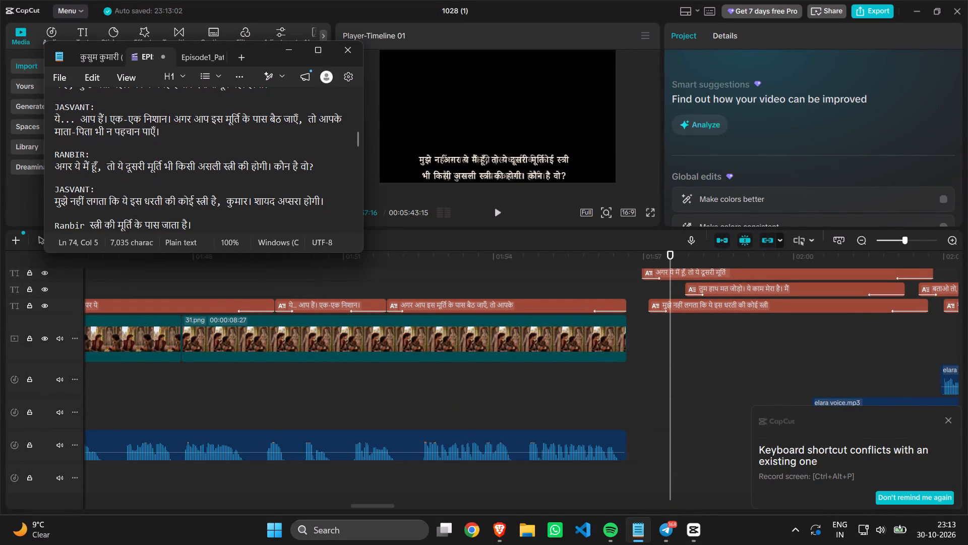
scroll(242, 179, "down", 1)
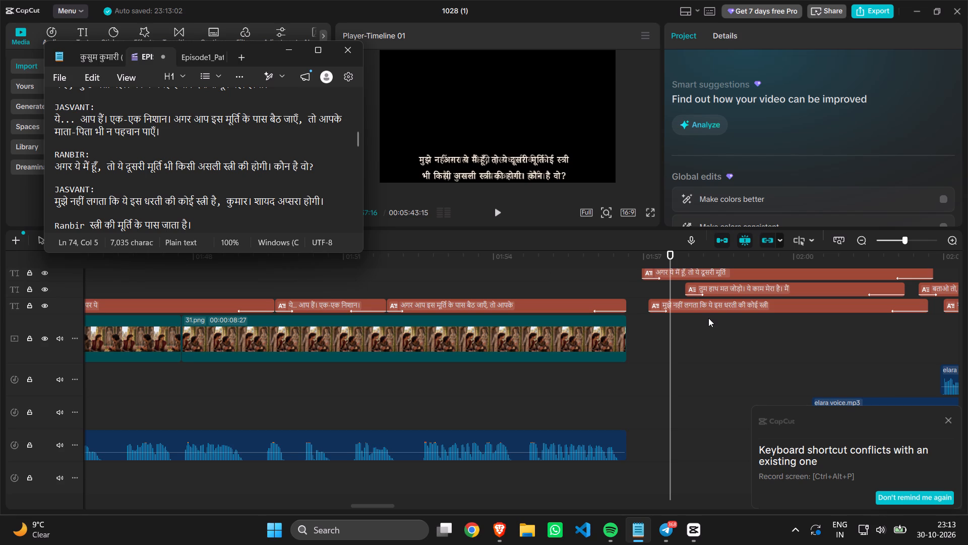
scroll(708, 313, "left", 3)
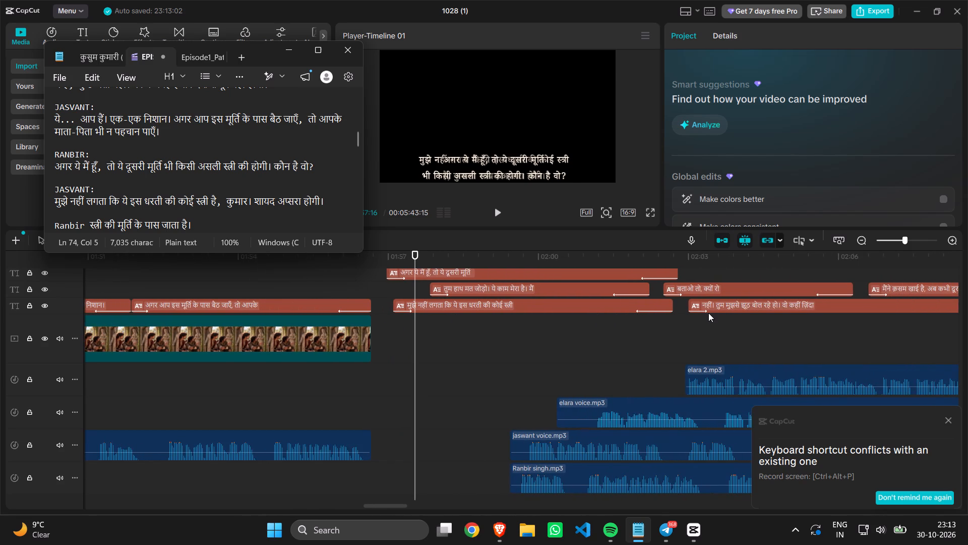
left_click_drag(582, 307, 670, 286)
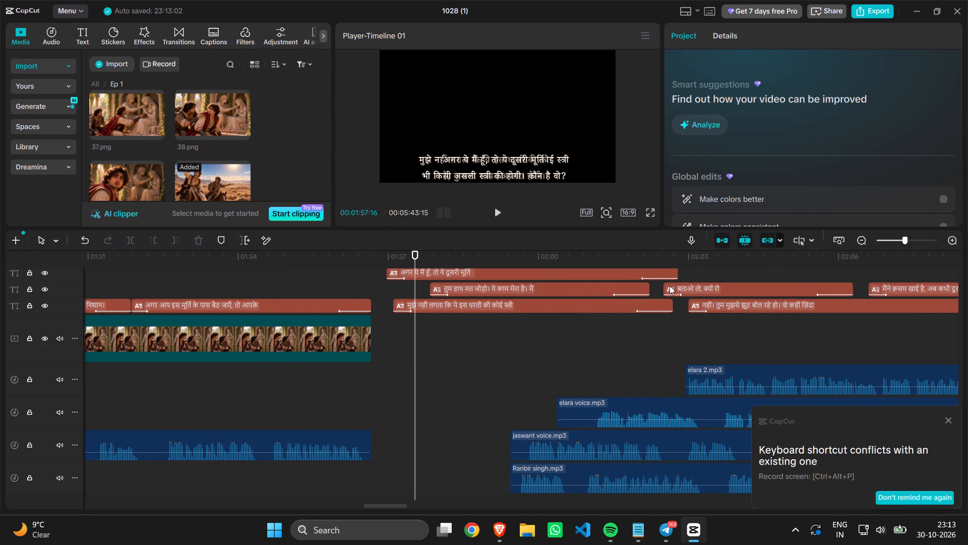
left_click_drag(670, 286, 890, 277)
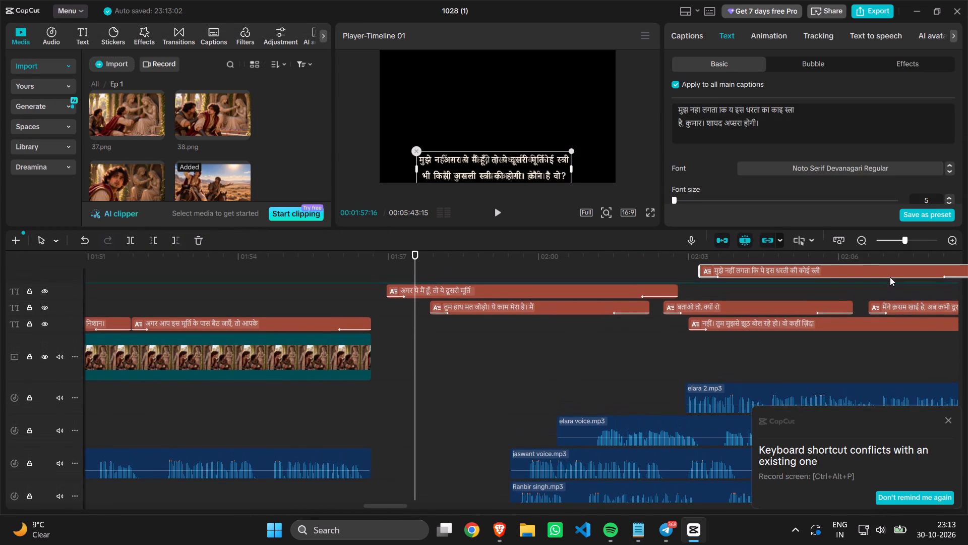
left_click_drag(890, 277, 886, 282)
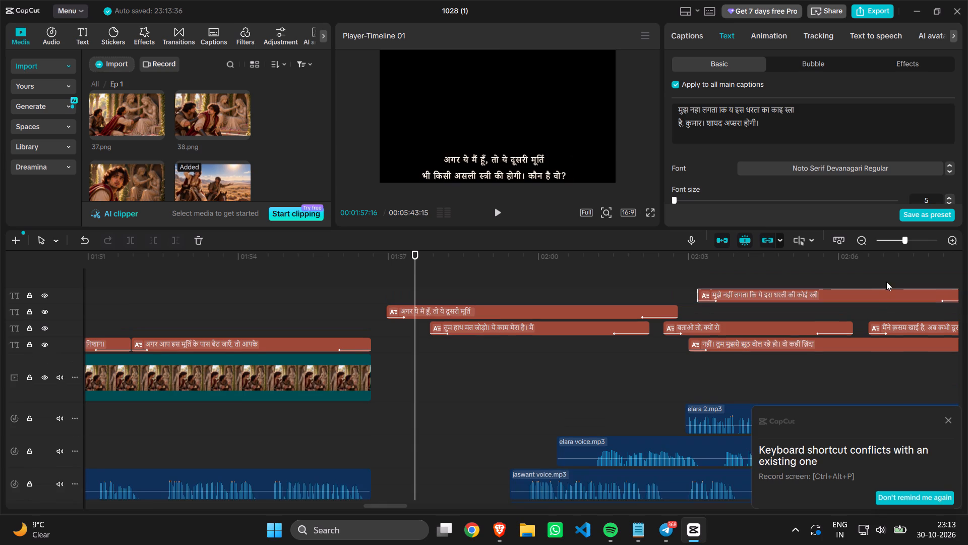
Place Ranbir's caption "अगर ये मैं हूँ, तो ये दूसरी मूर्ति" on the main caption track directly after Jasvant's last caption.
left_click_drag(573, 312, 856, 282)
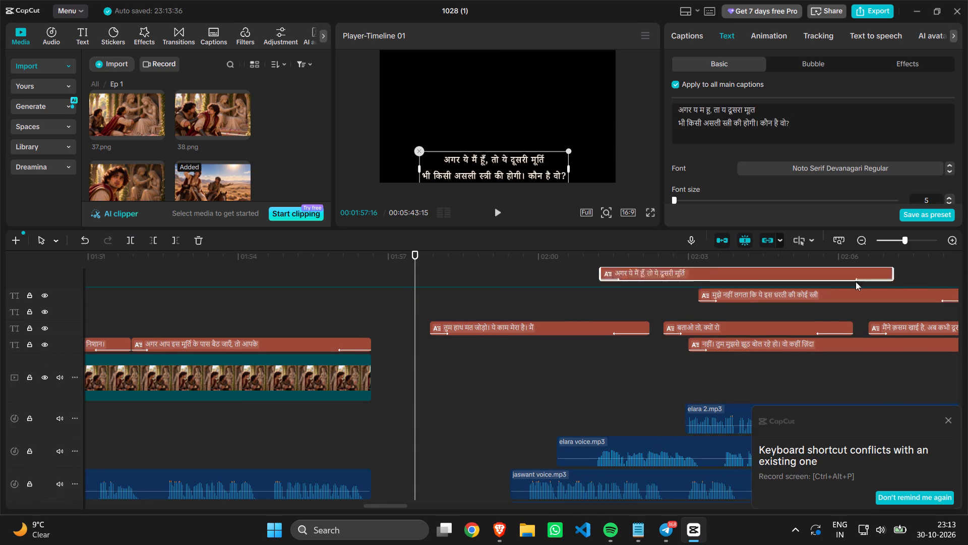
left_click_drag(856, 282, 934, 308)
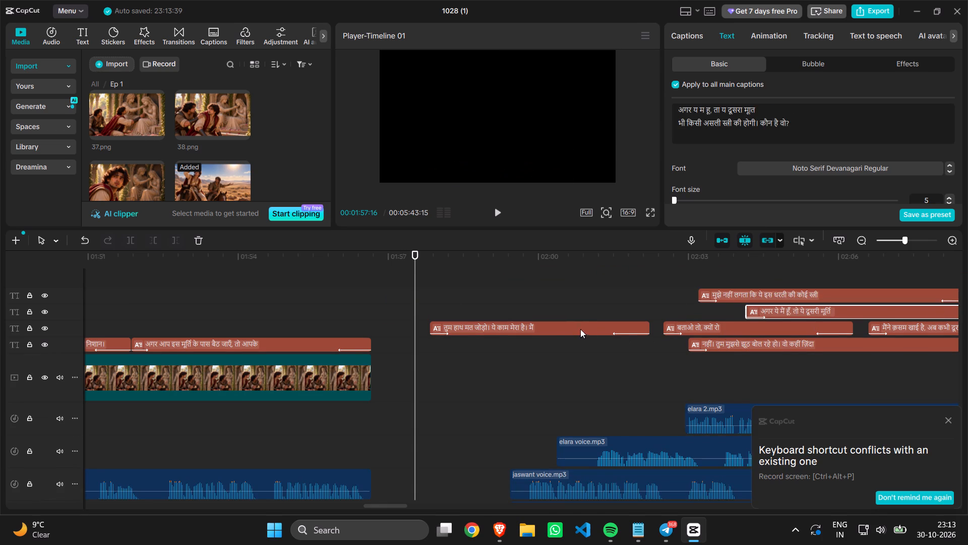
left_click_drag(854, 306, 611, 391)
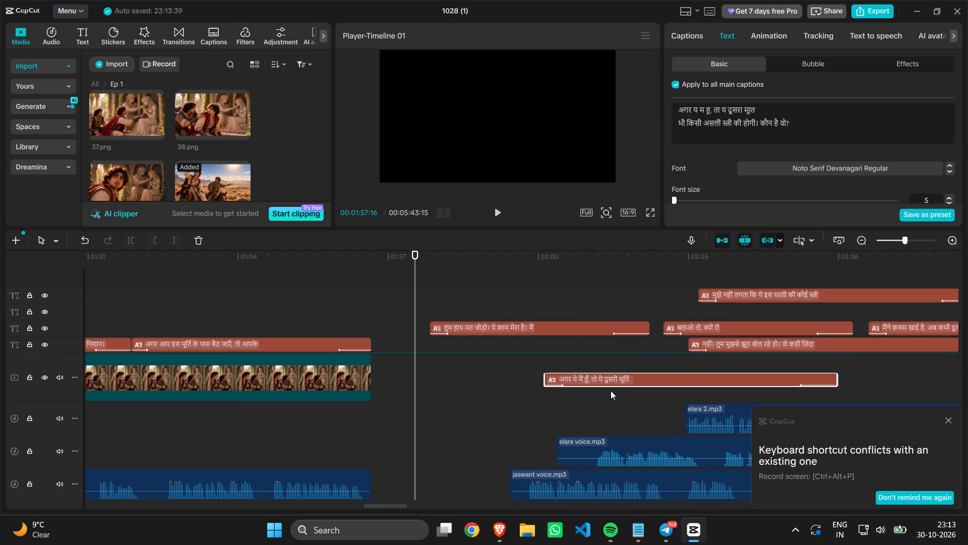
left_click_drag(611, 391, 481, 341)
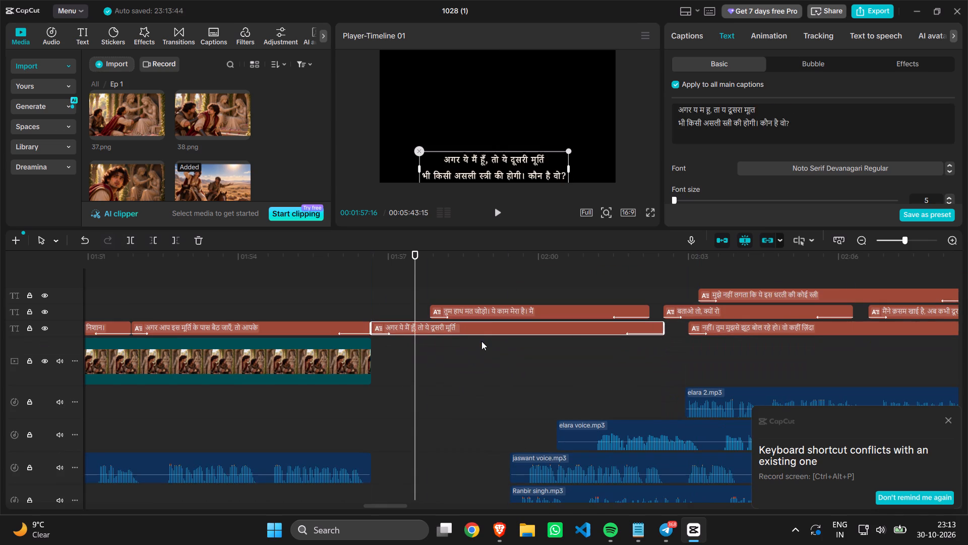
Move the overlapping "तुम हाथ मत जोड़ो" caption onto a separate track above, starting at about 00:02:04.
left_click_drag(491, 310, 811, 272)
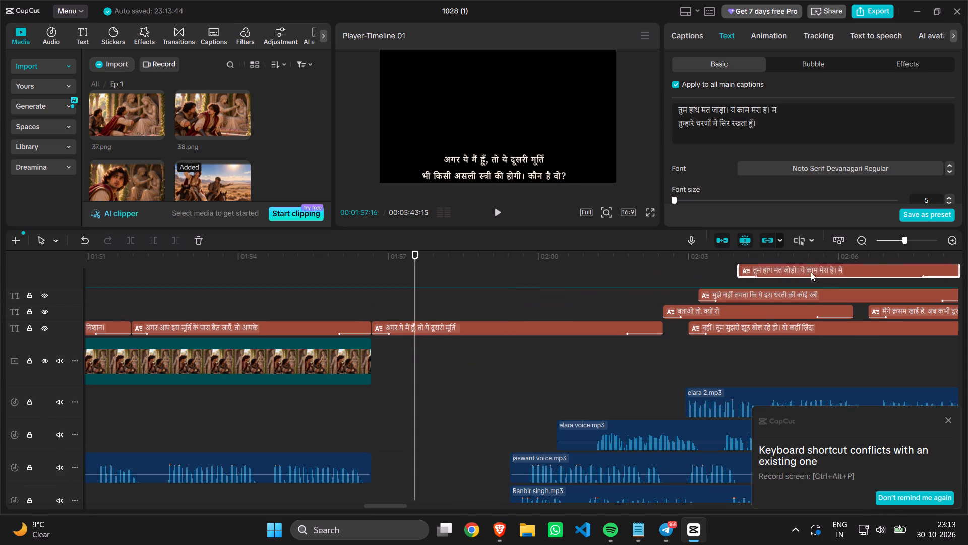
left_click_drag(811, 272, 821, 273)
scroll(593, 392, "down", 1)
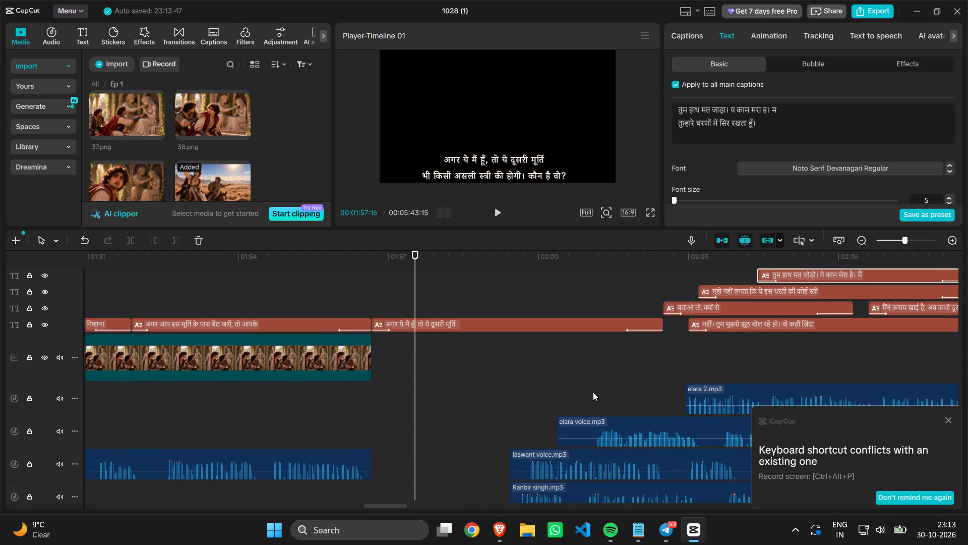
scroll(593, 392, "down", 1)
scroll(593, 392, "up", 1)
scroll(593, 392, "down", 2)
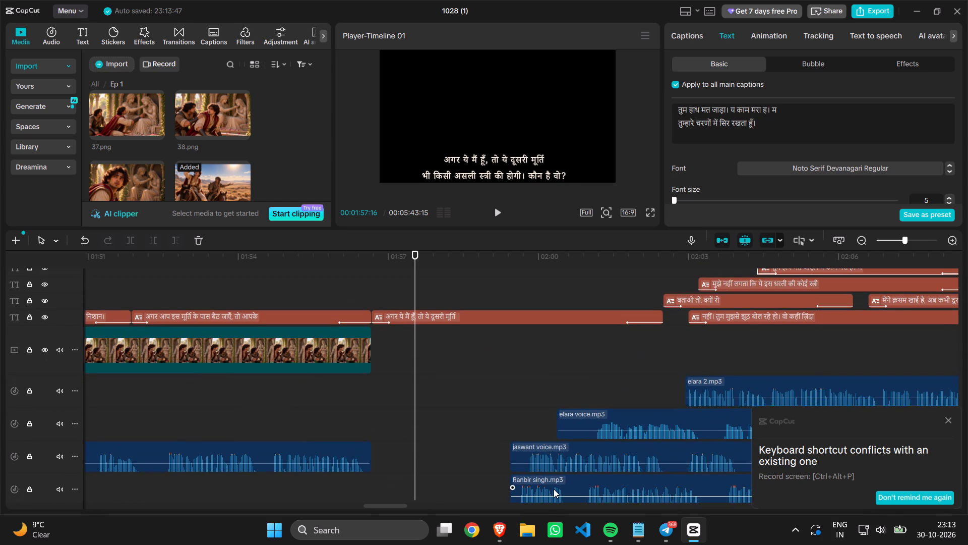
left_click_drag(554, 489, 417, 493)
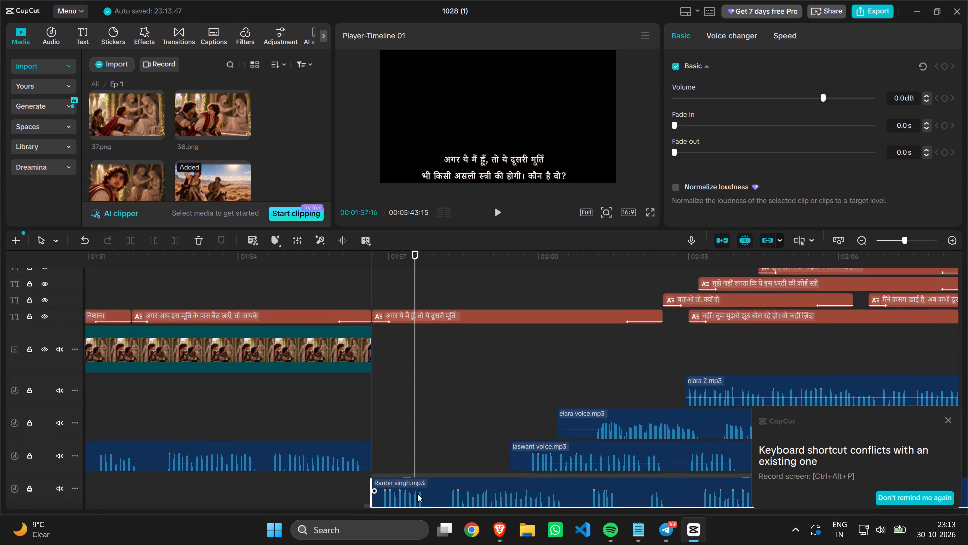
left_click_drag(417, 493, 408, 464)
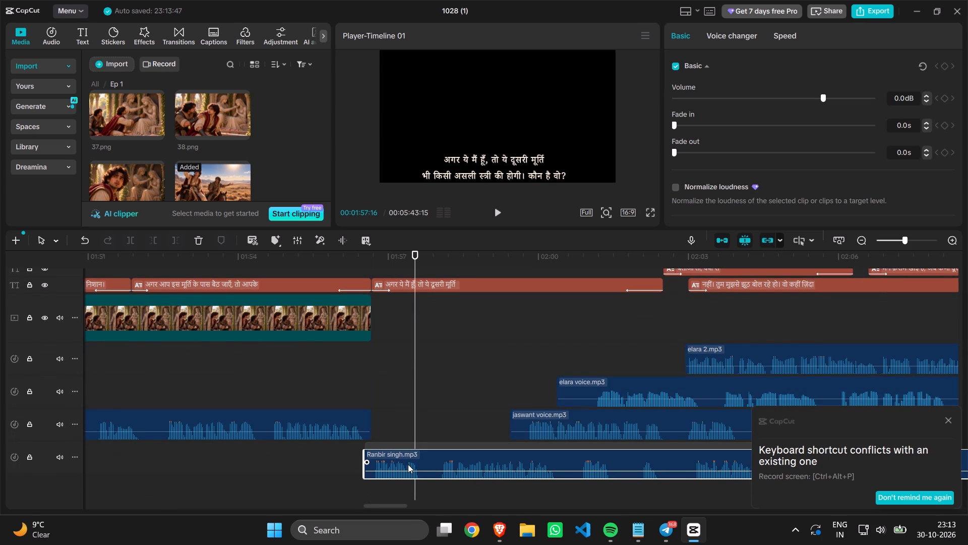
left_click_drag(408, 464, 416, 463)
left_click(366, 464)
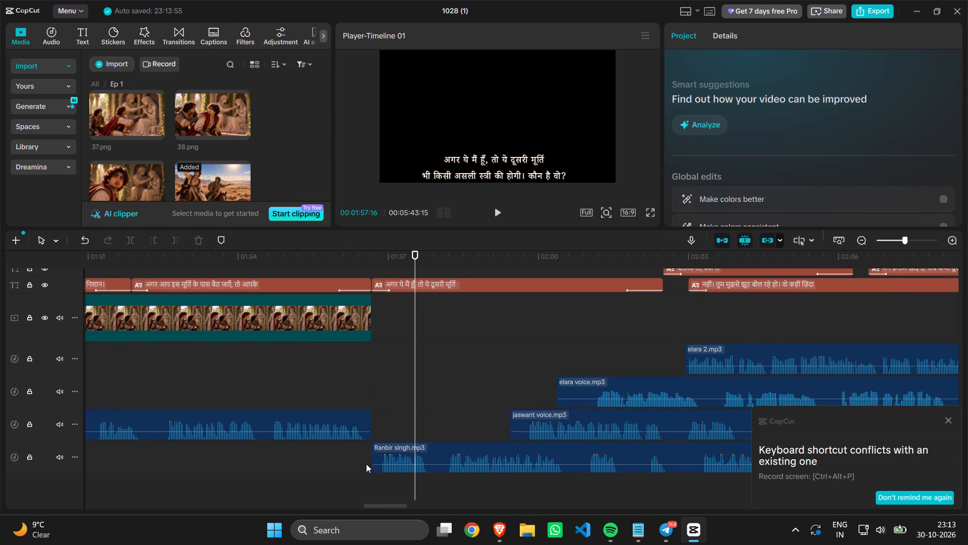
Play the start of Ranbir's line and shift the overlapping jaswant voice.mp3 and elara voice.mp3 clips beyond 00:02:05.
key("space")
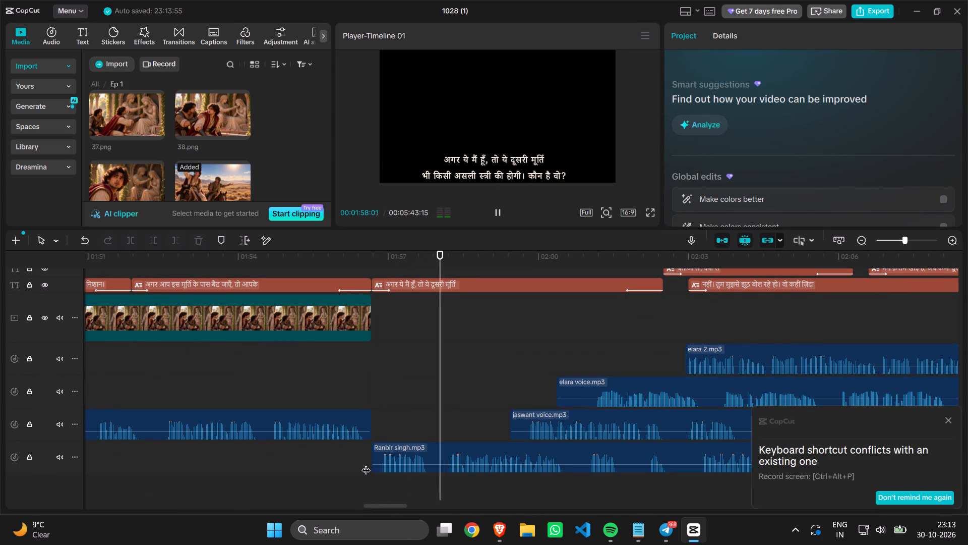
key("space")
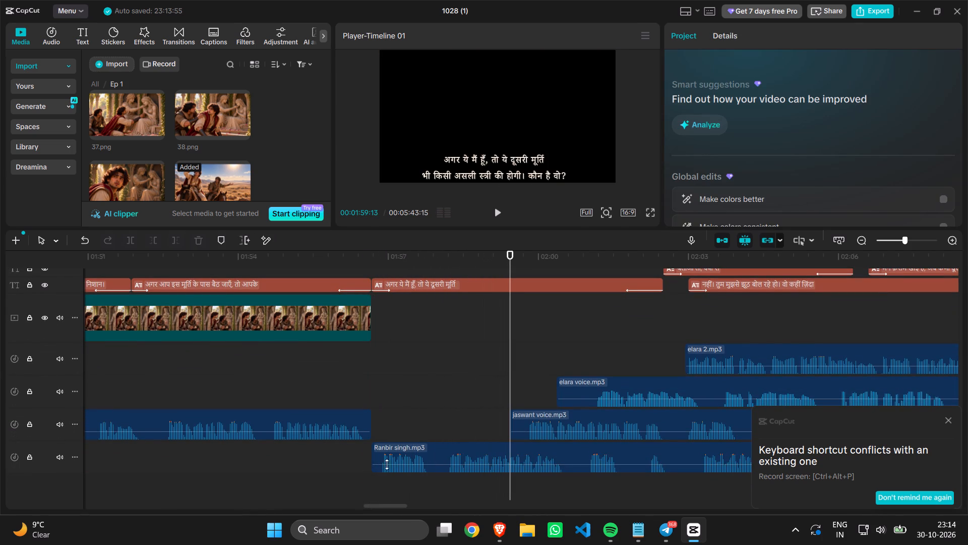
left_click_drag(600, 426, 897, 418)
left_click_drag(662, 389, 936, 397)
key("space")
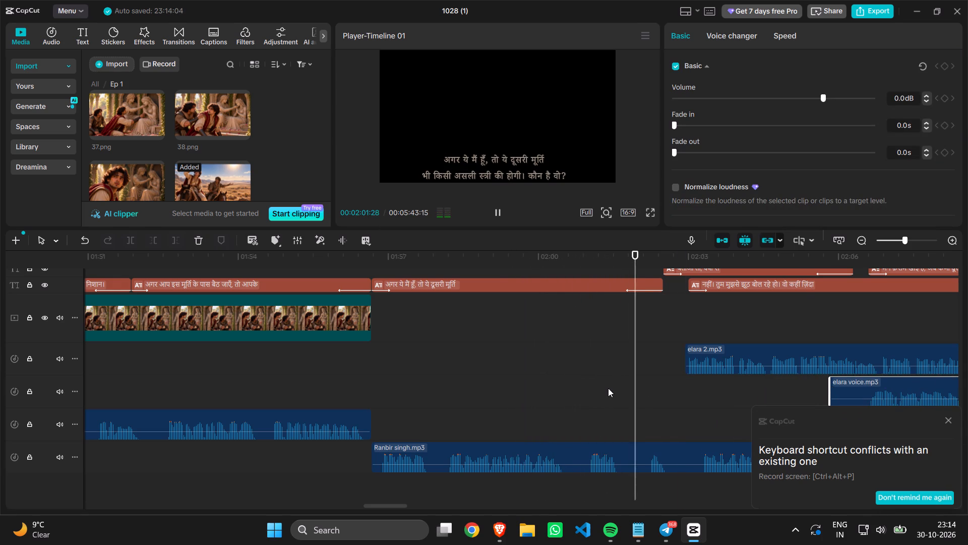
key("space")
key("space")
key("space")
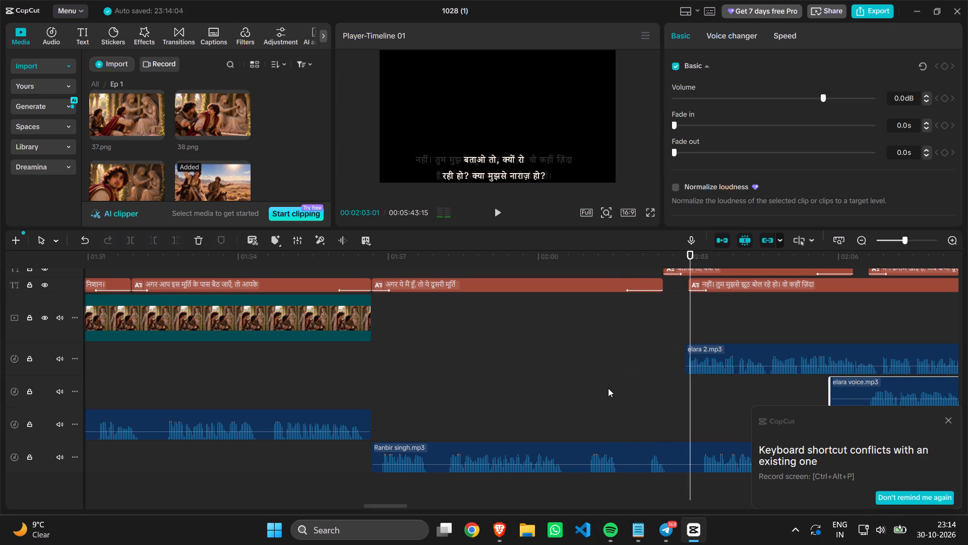
left_click(652, 486)
key("space")
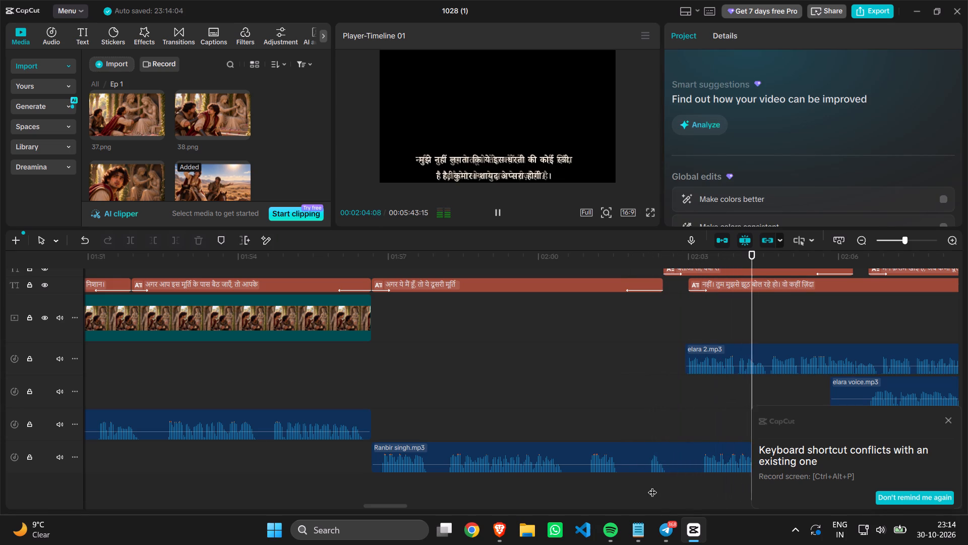
left_click(625, 490)
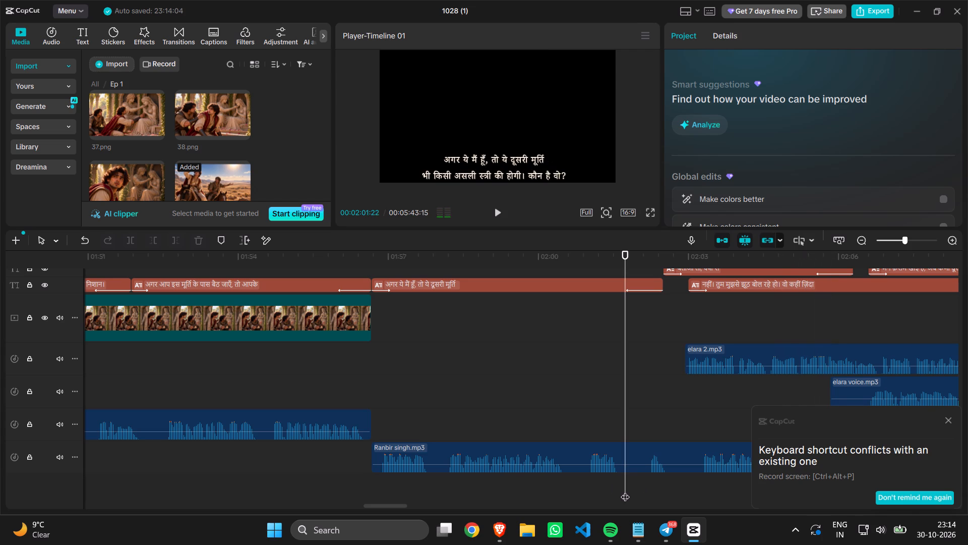
left_click(592, 488)
key("space")
key("space")
left_click(606, 458)
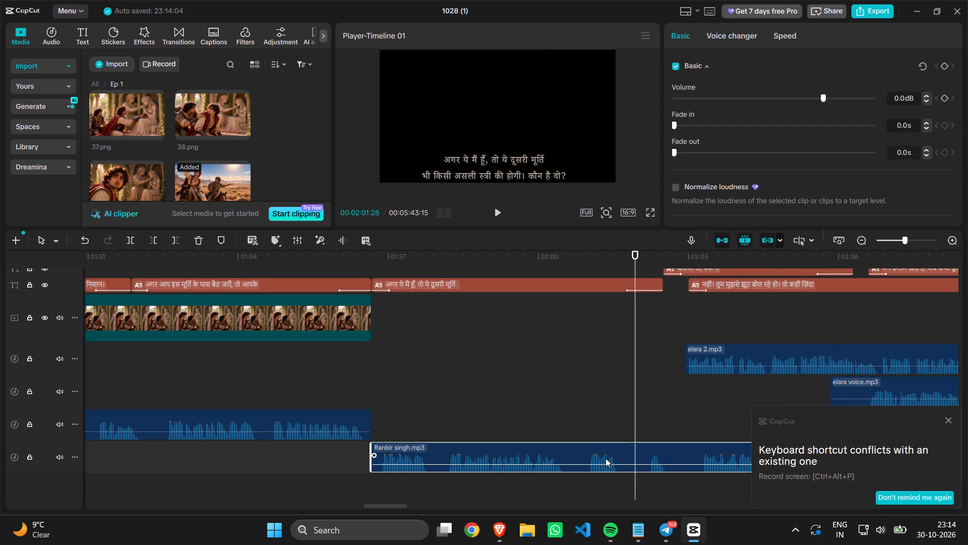
key("ctrl+b")
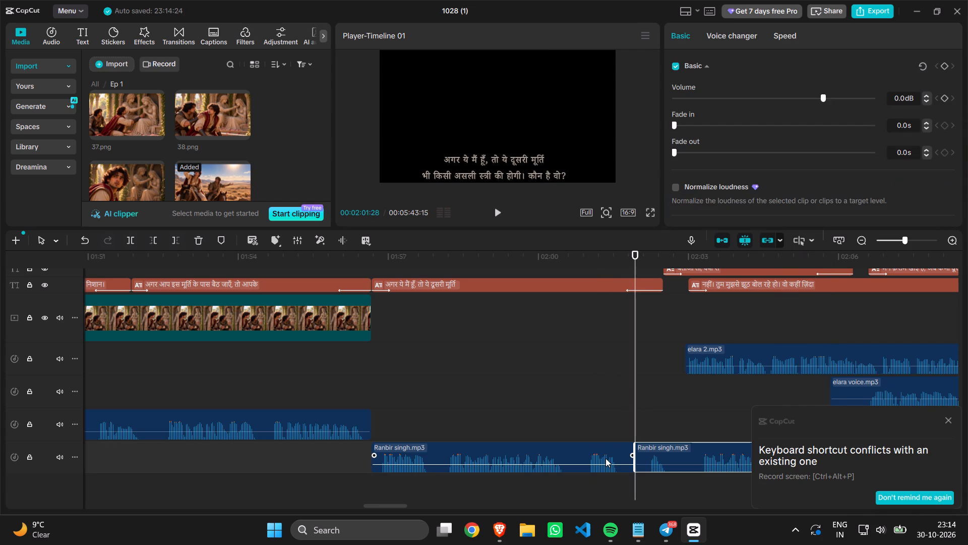
left_click_drag(699, 452, 767, 456)
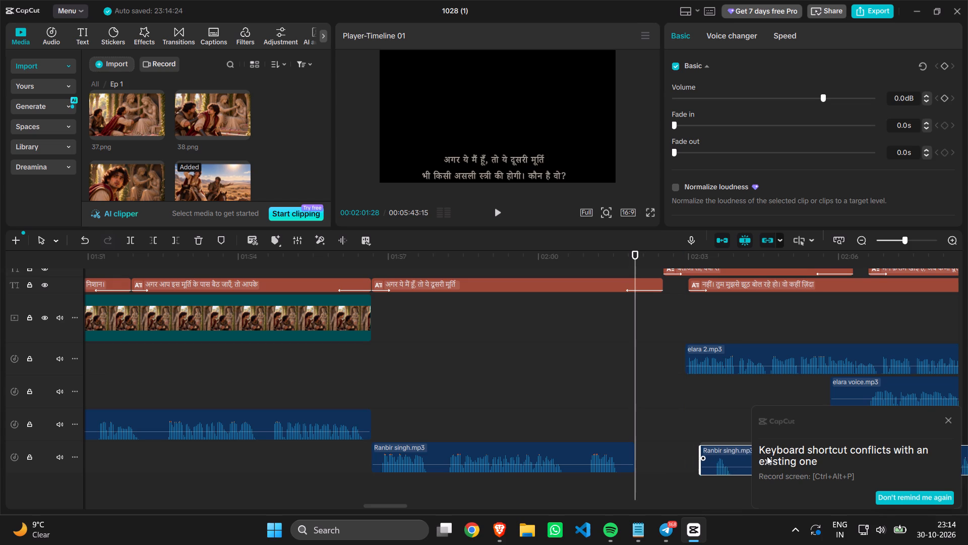
left_click_drag(767, 456, 801, 457)
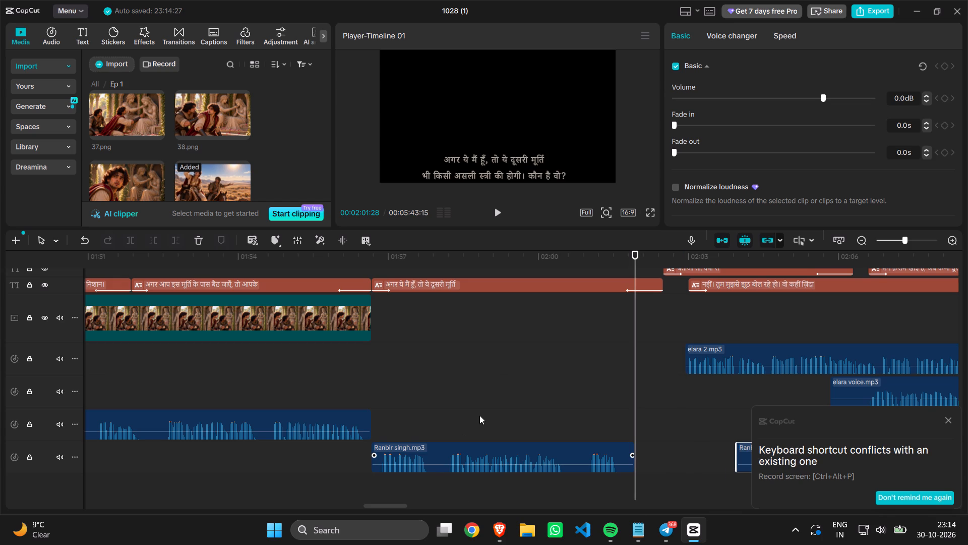
Find 32.png among the Ep 1 images and add it to the timeline for Ranbir's "अगर ये मैं हूँ" caption.
left_click(514, 293)
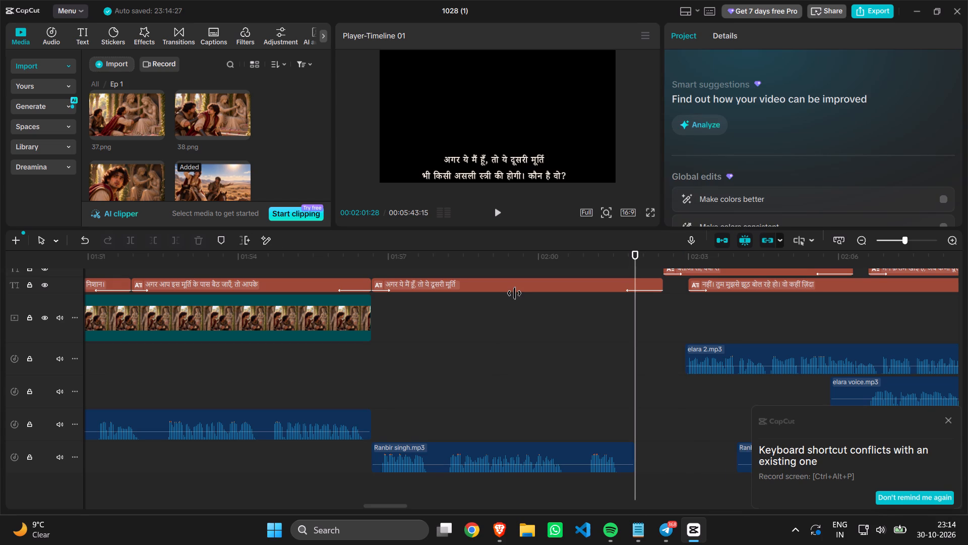
double_click(501, 290)
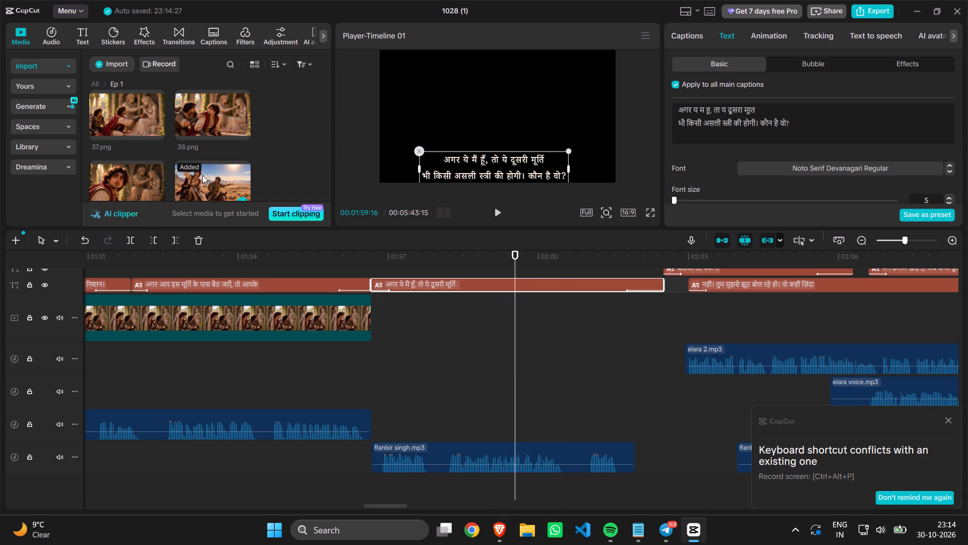
scroll(200, 172, "down", 2)
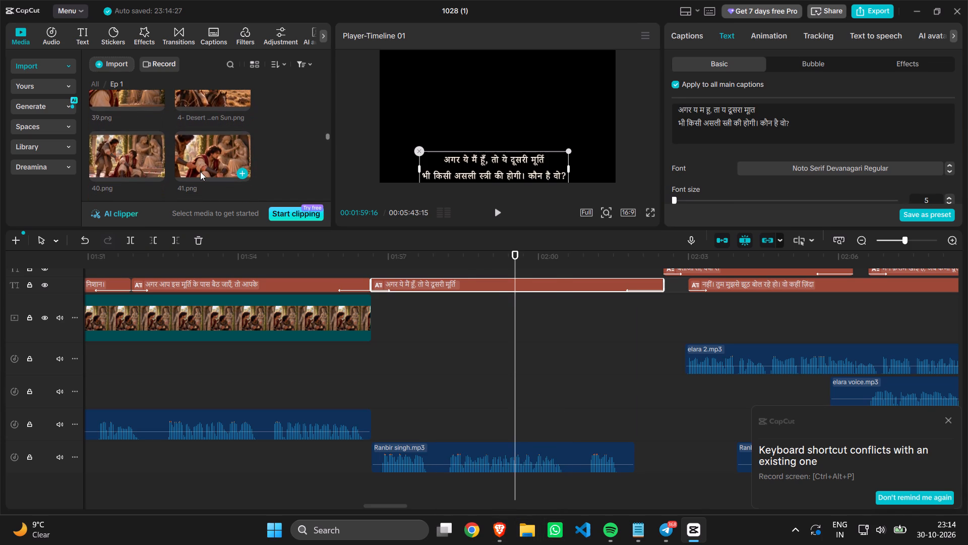
scroll(200, 172, "down", 1)
scroll(294, 365, "right", 4)
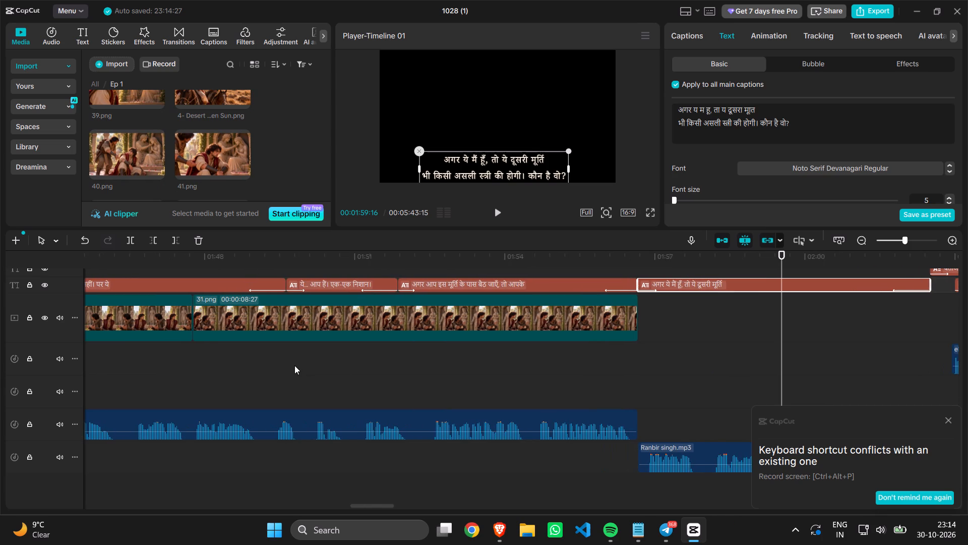
scroll(191, 186, "down", 1)
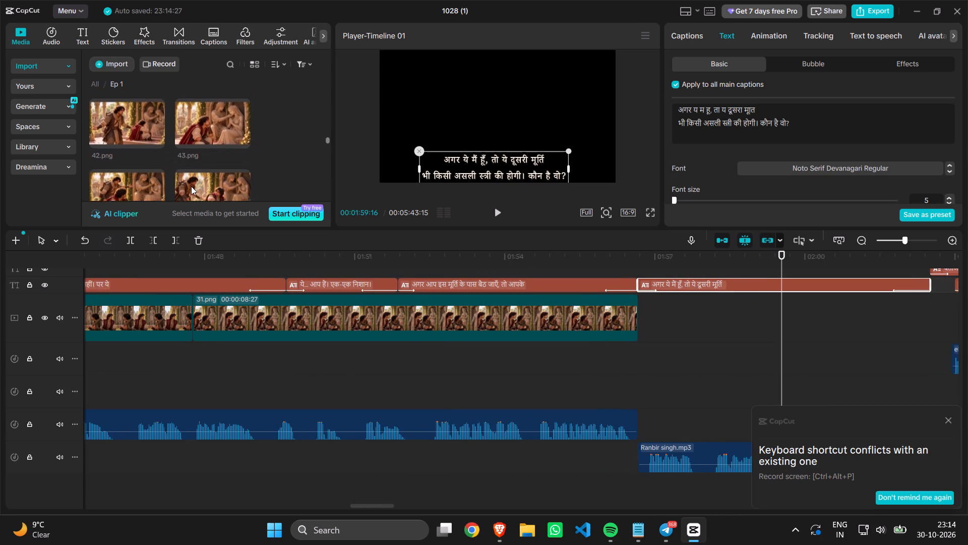
scroll(191, 186, "down", 1)
scroll(191, 186, "up", 1)
scroll(191, 186, "down", 1)
scroll(191, 186, "up", 8)
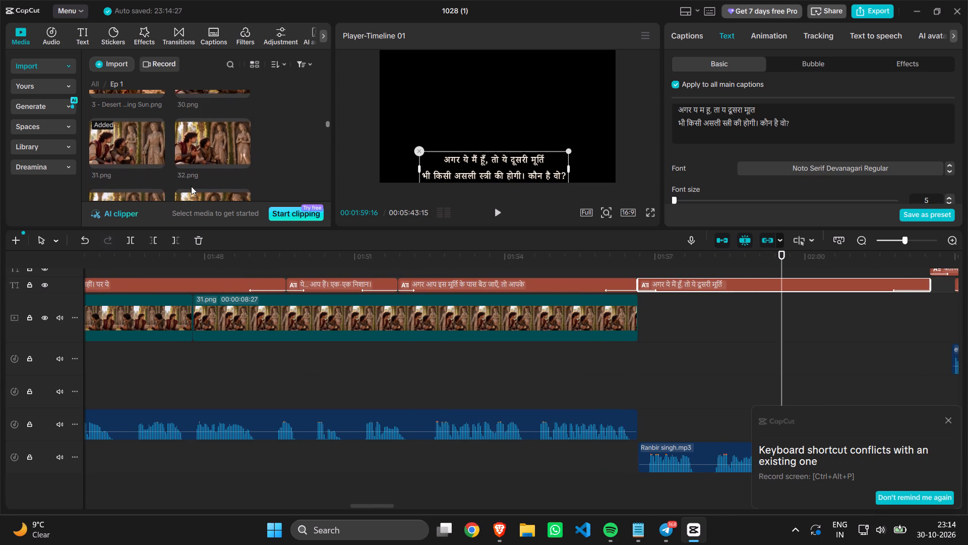
left_click(245, 159)
Extend the 32.png clip to a duration of 00:00:05:08 so it ends together with the first Ranbir singh.mp3 segment.
scroll(195, 168, "down", 2)
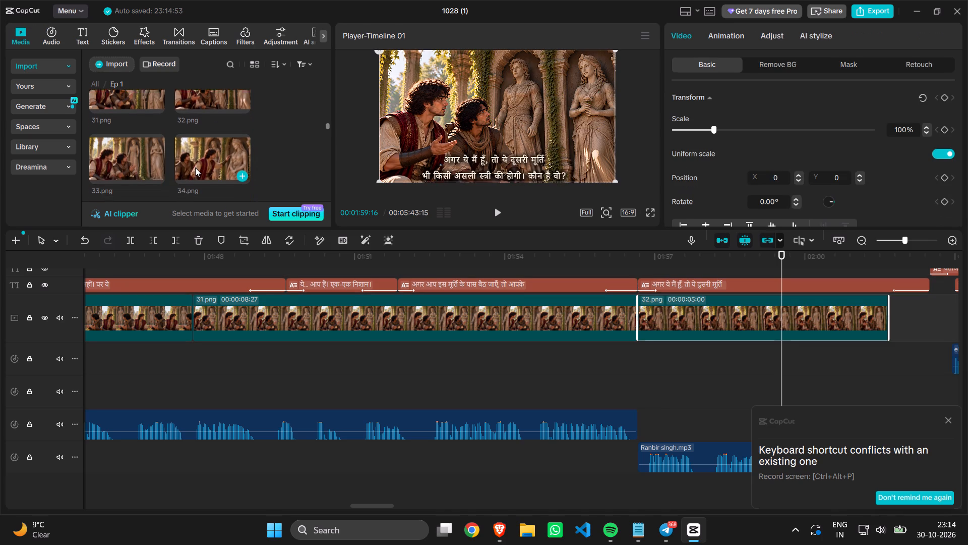
scroll(195, 168, "down", 1)
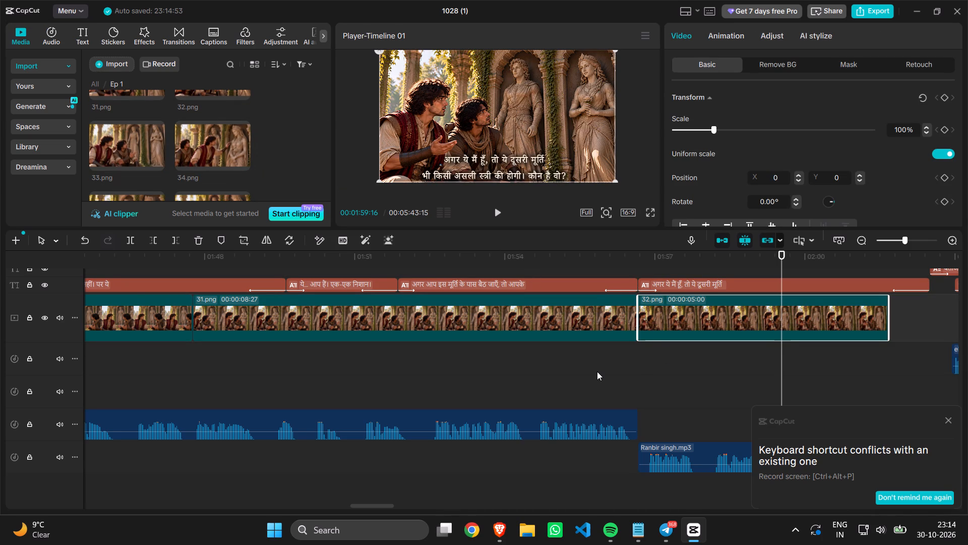
scroll(597, 371, "left", 3)
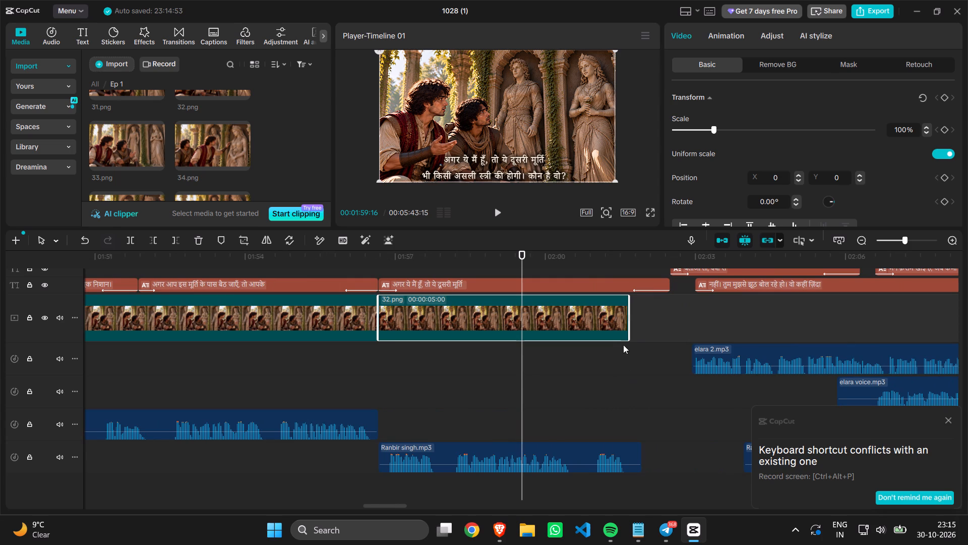
left_click_drag(627, 335, 642, 343)
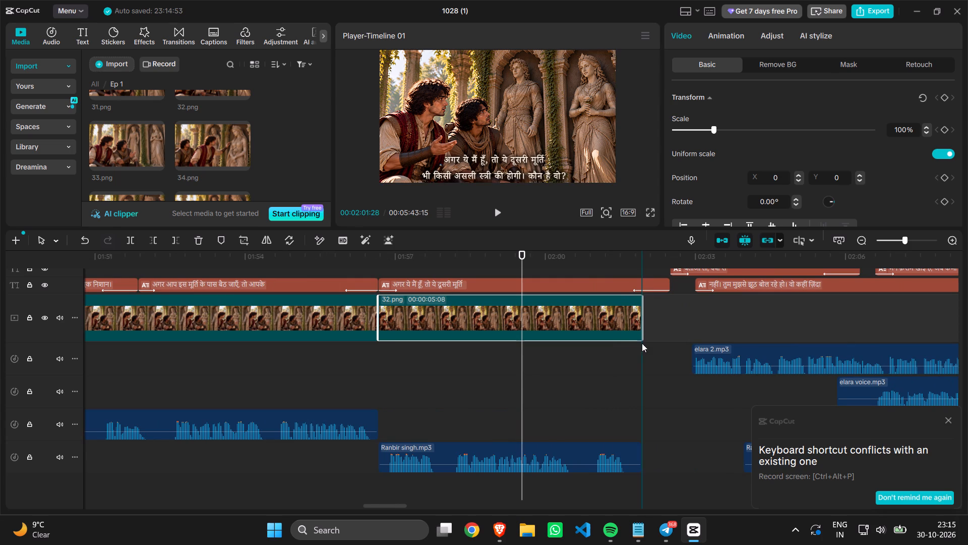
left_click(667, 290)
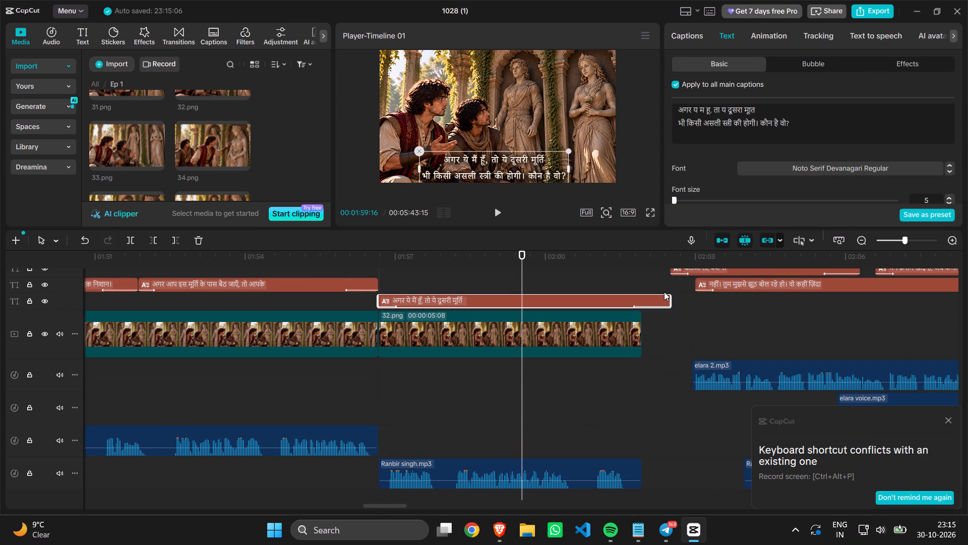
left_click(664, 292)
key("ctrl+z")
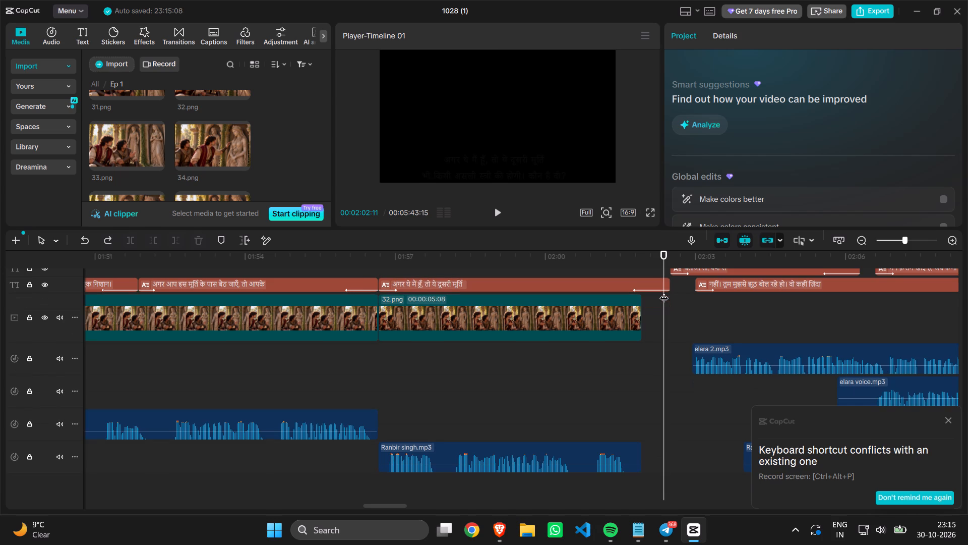
Trim the end of the "अगर ये मैं हूँ" caption to 00:02:01:28, in line with the end of the 32.png clip.
left_click(663, 285)
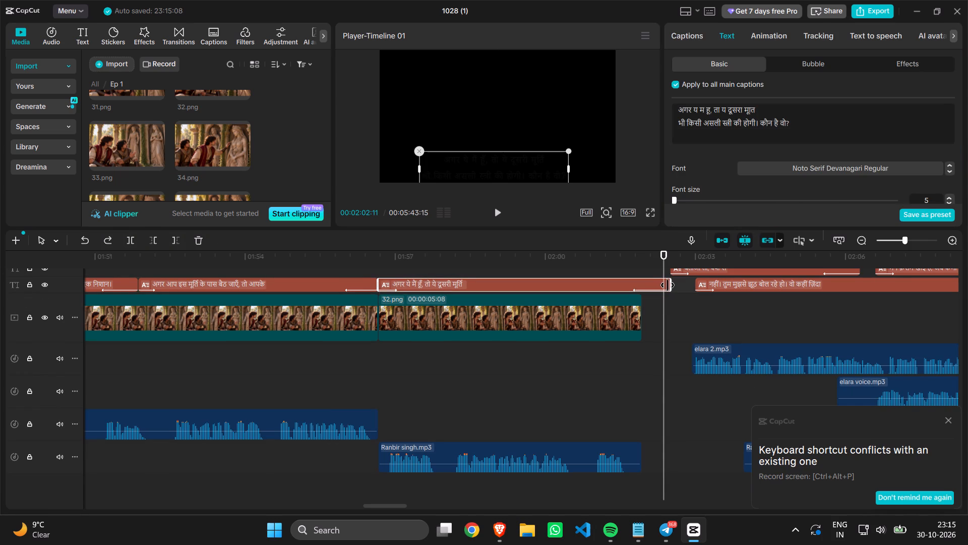
left_click_drag(670, 286, 651, 286)
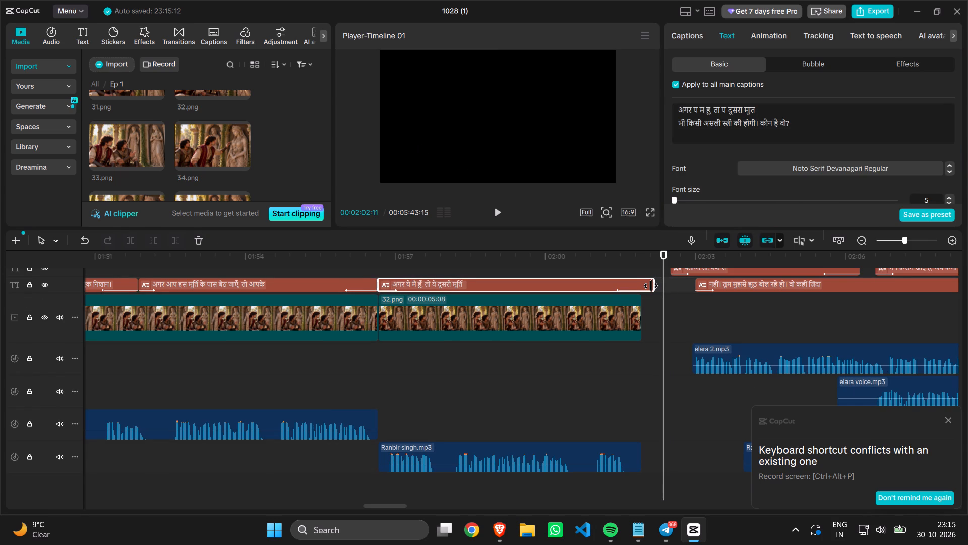
left_click_drag(651, 286, 642, 286)
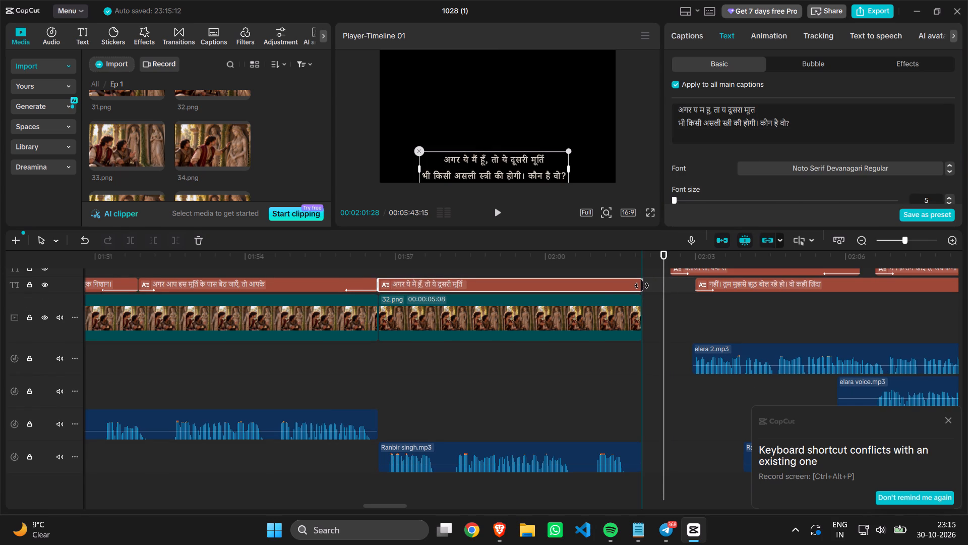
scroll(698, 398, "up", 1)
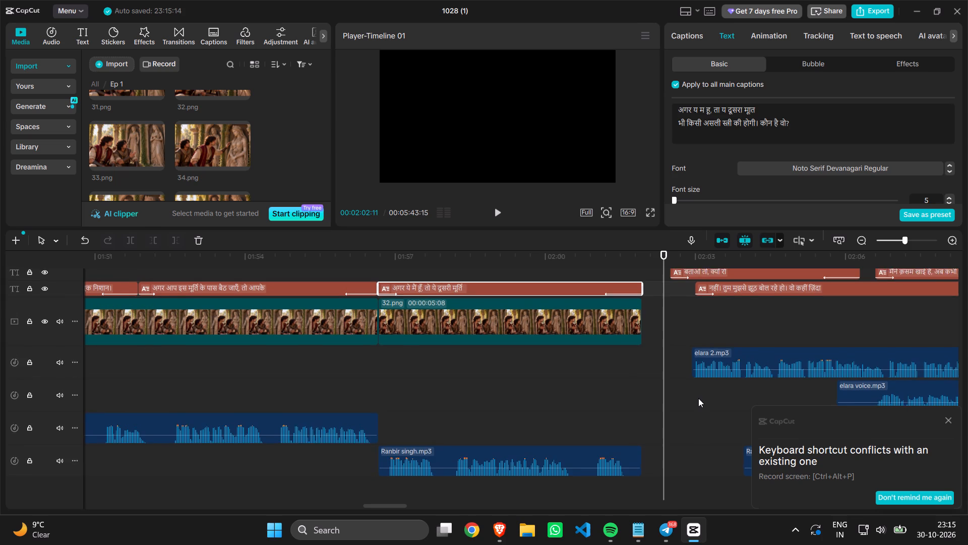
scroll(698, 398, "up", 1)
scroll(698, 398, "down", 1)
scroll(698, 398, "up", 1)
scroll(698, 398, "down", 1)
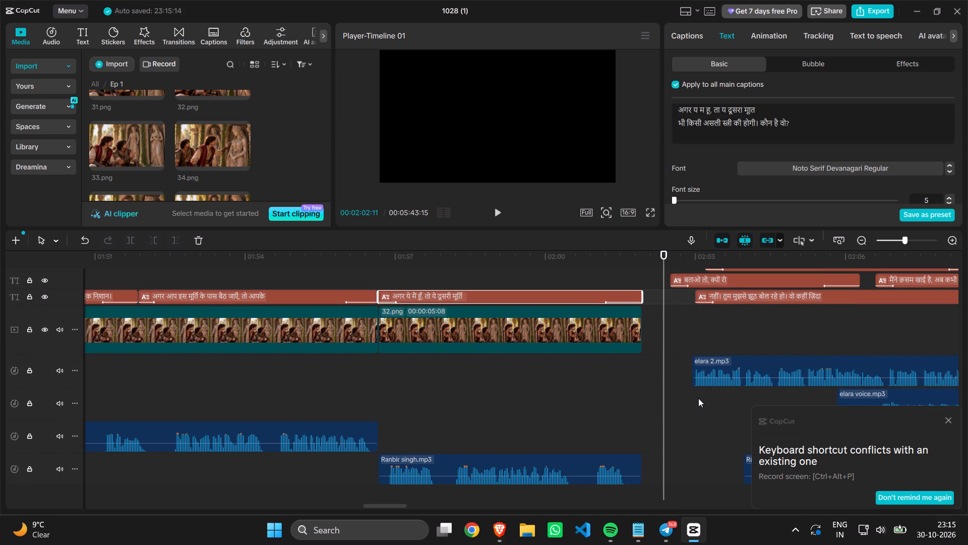
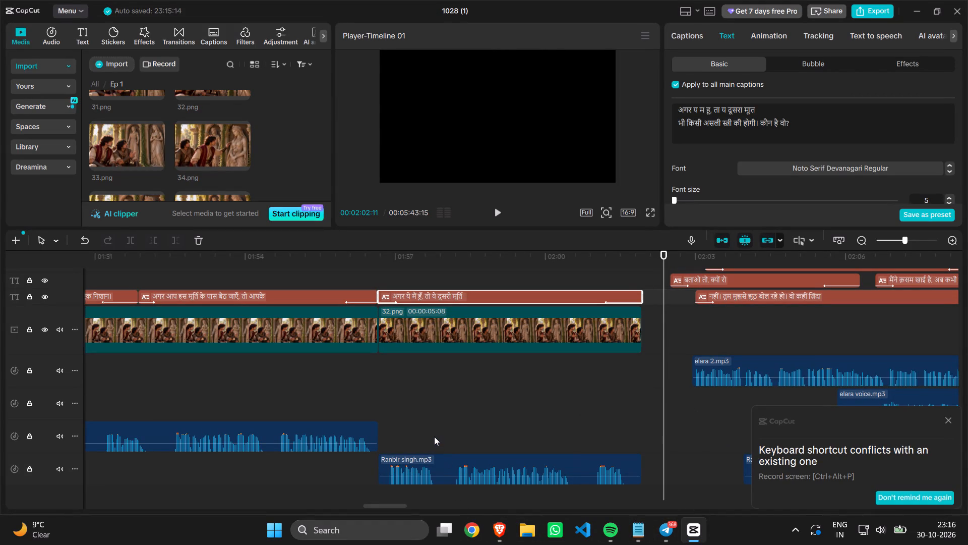
Check the lines after Ranbir's in the Notepad script, then in CapCut move the "नहीं। तुम मुझसे झूठ" caption later, to about 00:02:10.
left_click(637, 530)
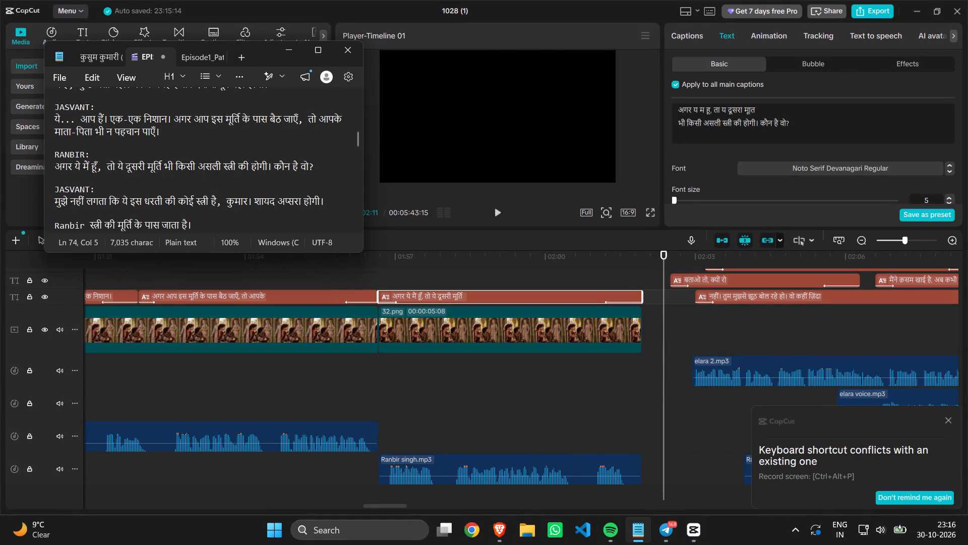
scroll(205, 204, "down", 1)
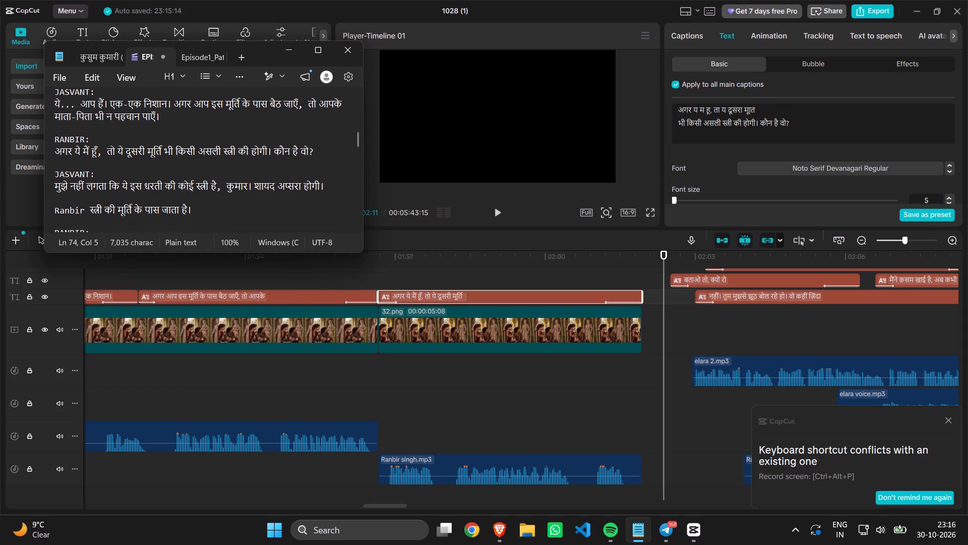
scroll(205, 204, "down", 1)
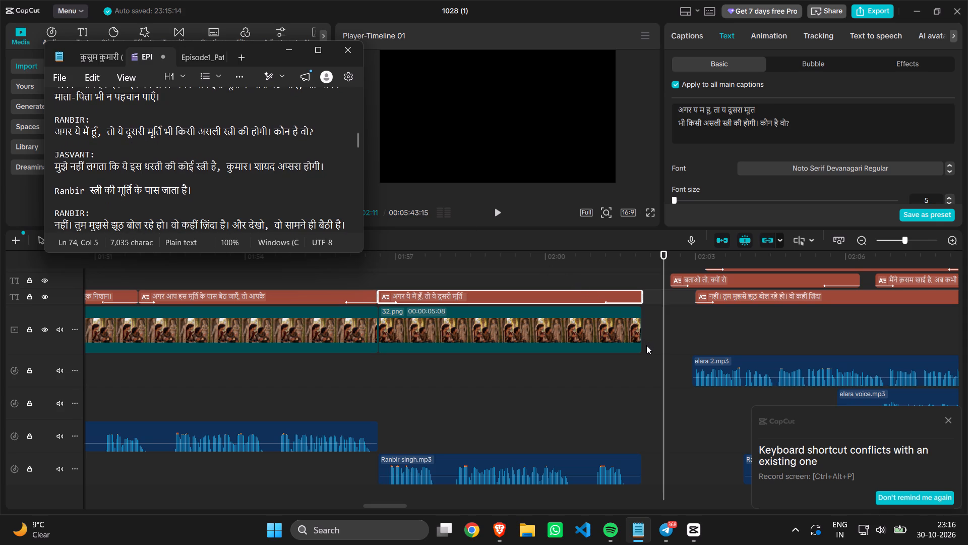
scroll(646, 345, "left", 3)
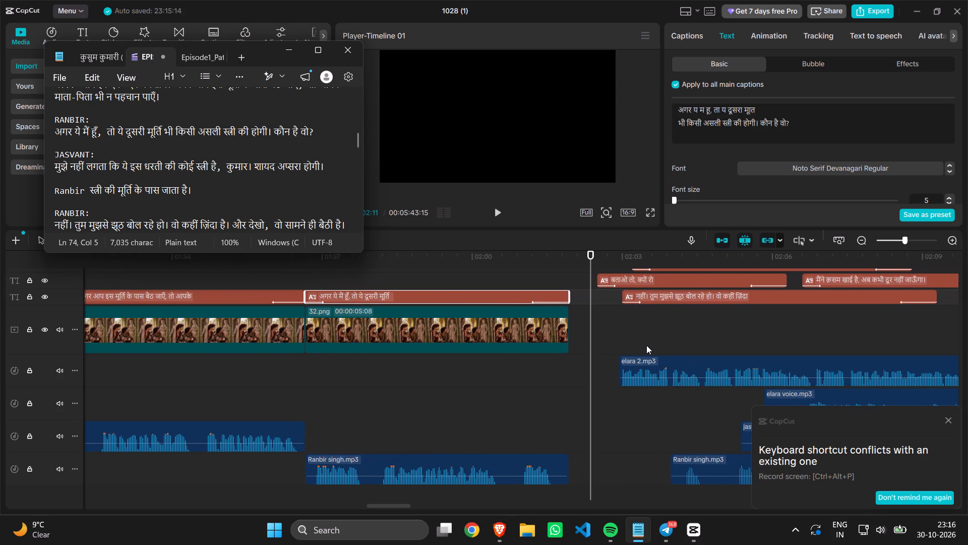
scroll(646, 345, "up", 1)
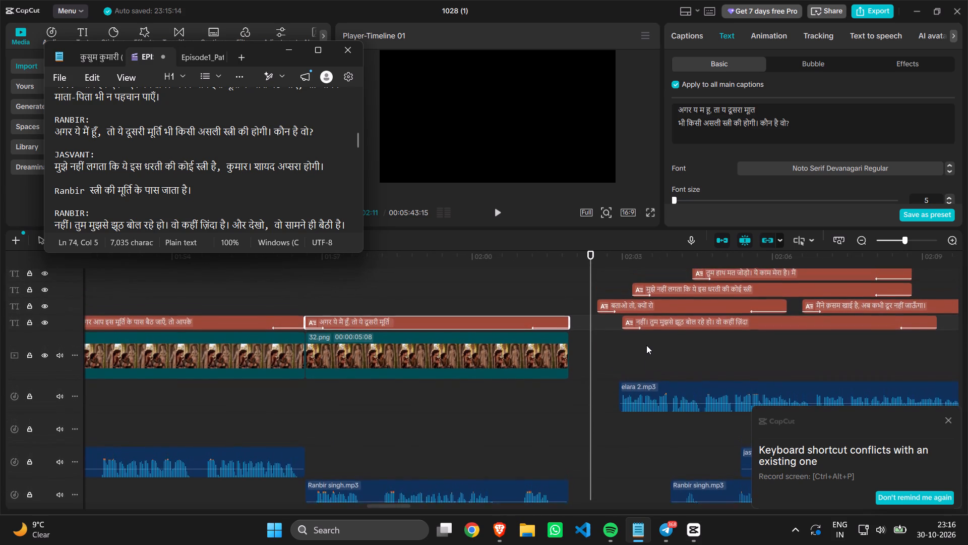
scroll(646, 345, "up", 1)
scroll(649, 344, "left", 1)
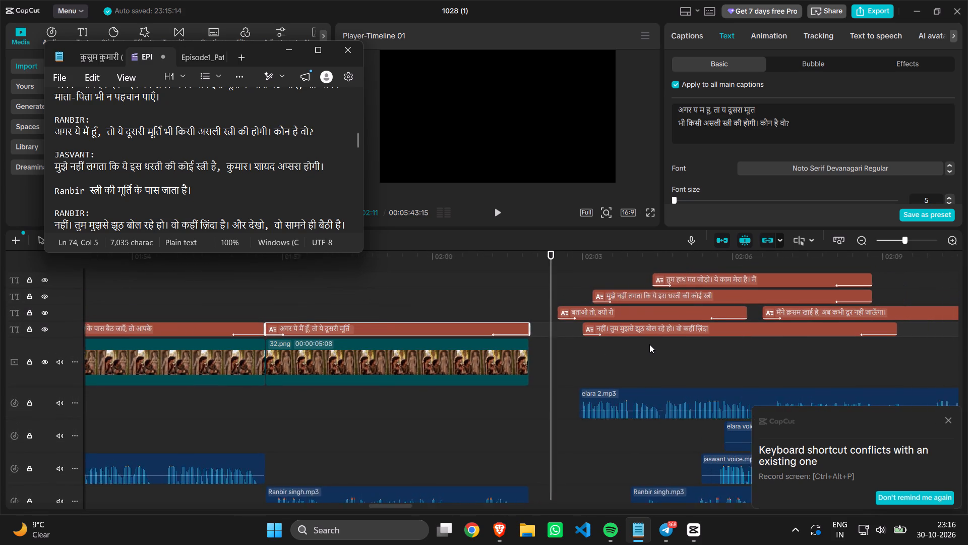
scroll(649, 344, "left", 1)
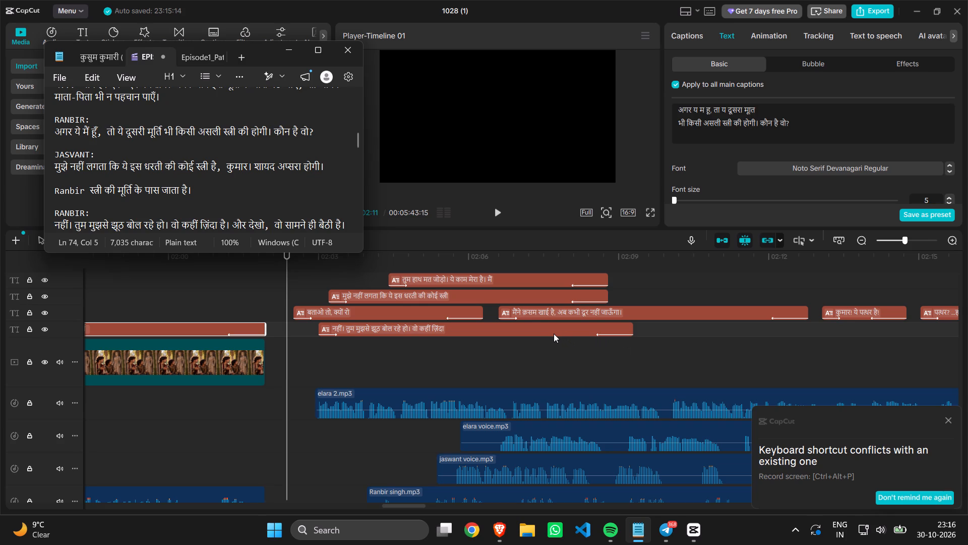
left_click_drag(554, 334, 859, 338)
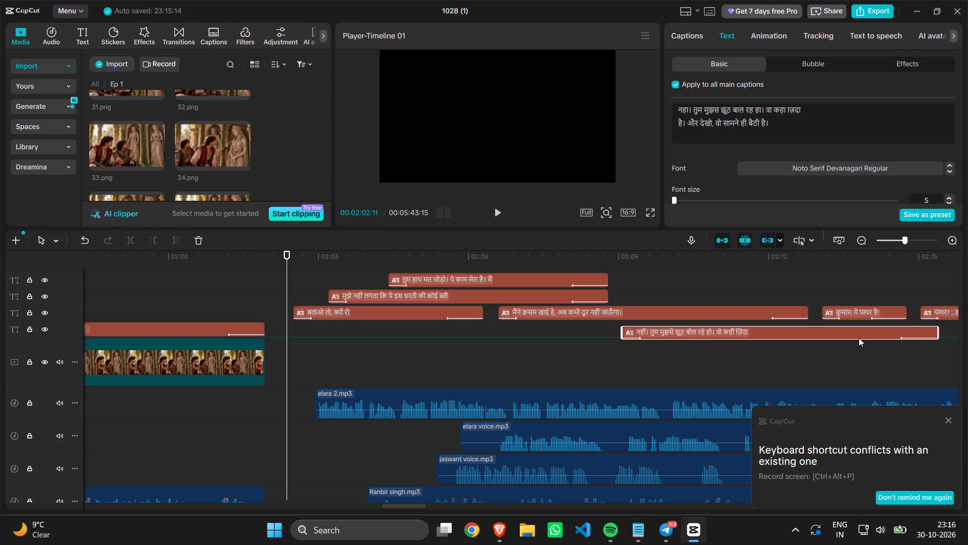
left_click_drag(859, 338, 890, 337)
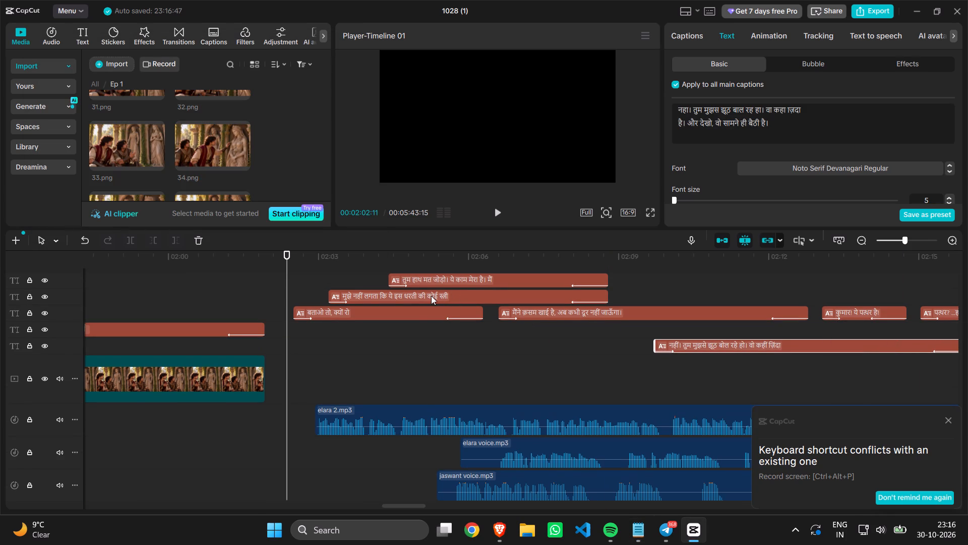
Place the "मुझे नहीं लगता" caption directly after the "अगर ये मैं हूँ" caption and move the "नहीं। तुम मुझसे झूठ" caption onto the same track.
left_click(431, 296)
left_click_drag(431, 296, 415, 321)
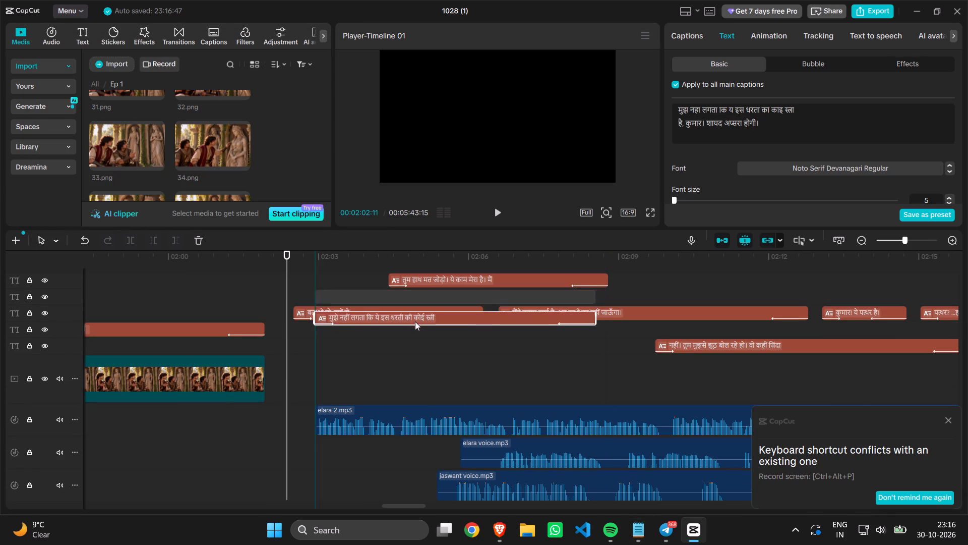
left_click_drag(415, 321, 373, 331)
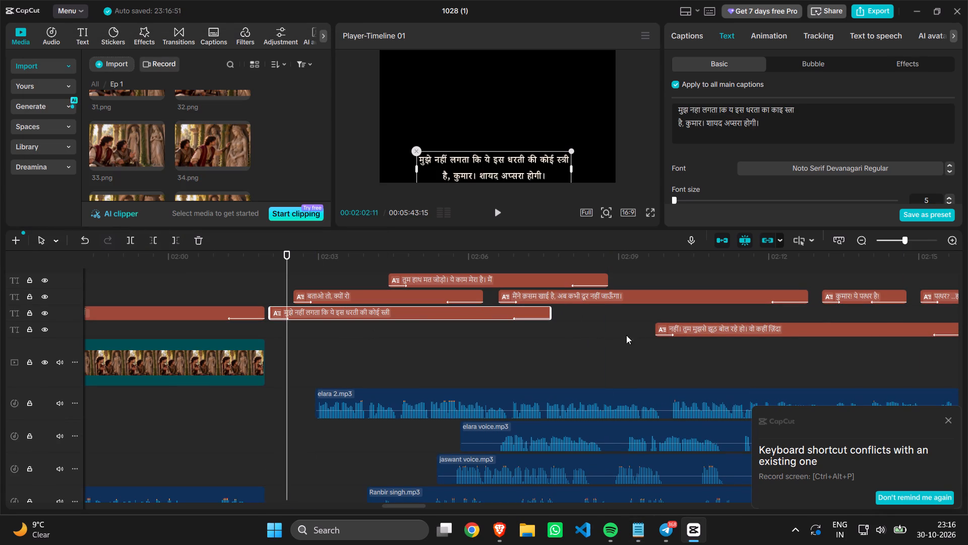
left_click_drag(701, 328, 686, 312)
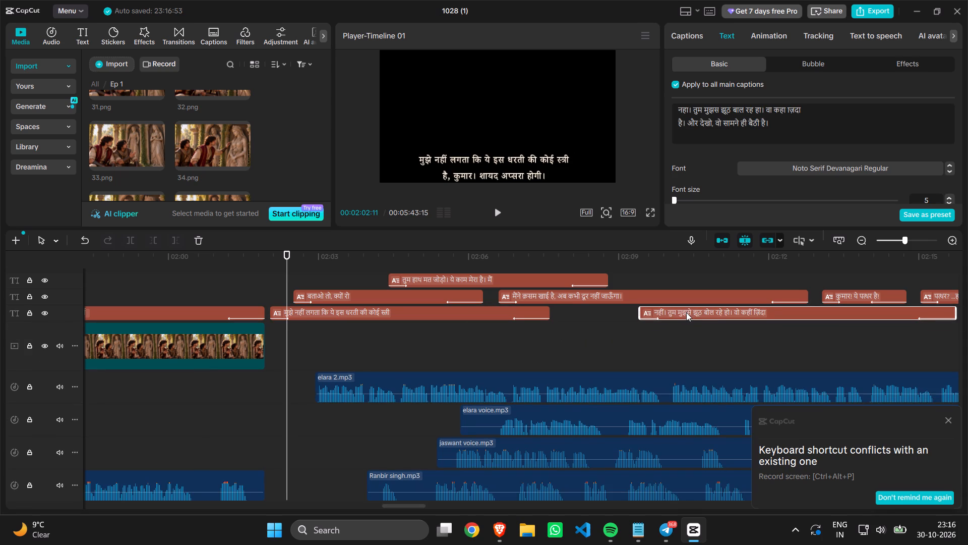
scroll(390, 368, "right", 1)
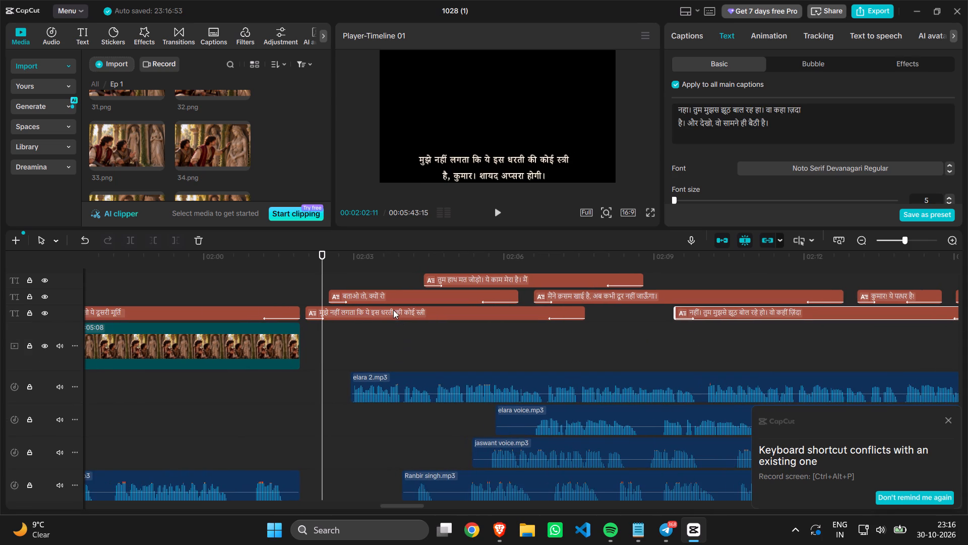
left_click_drag(393, 310, 387, 311)
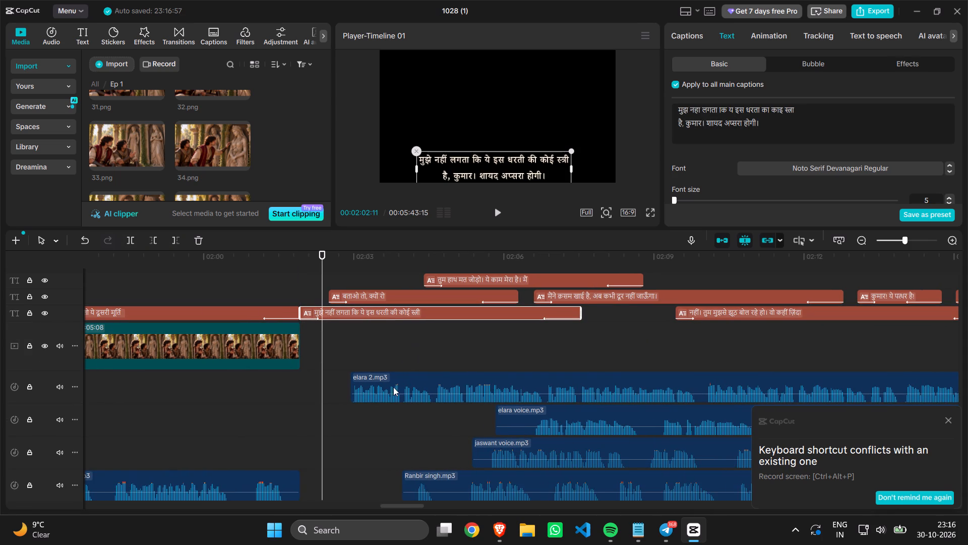
Find 33.png among the Ep 1 images and add it to the timeline directly after the 32.png clip.
scroll(335, 389, "right", 1)
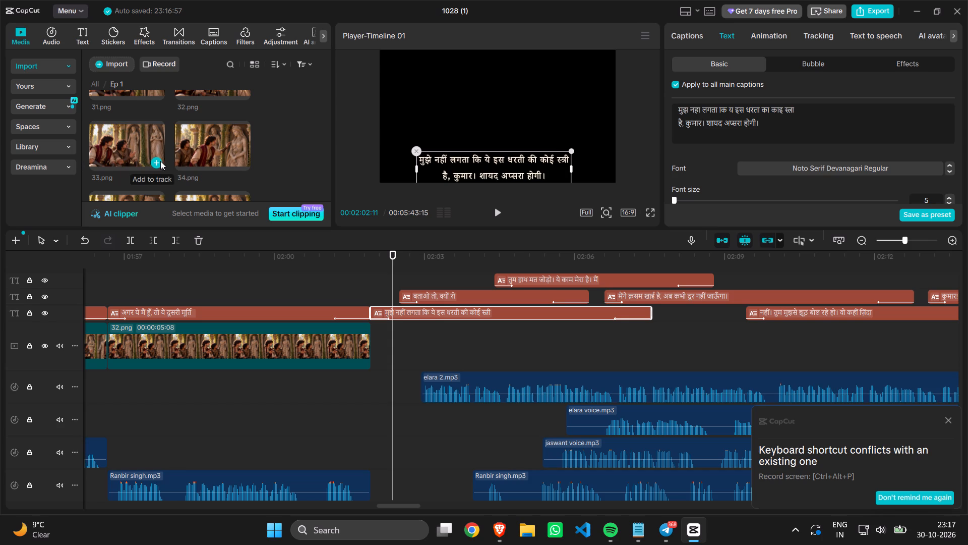
scroll(160, 161, "down", 2)
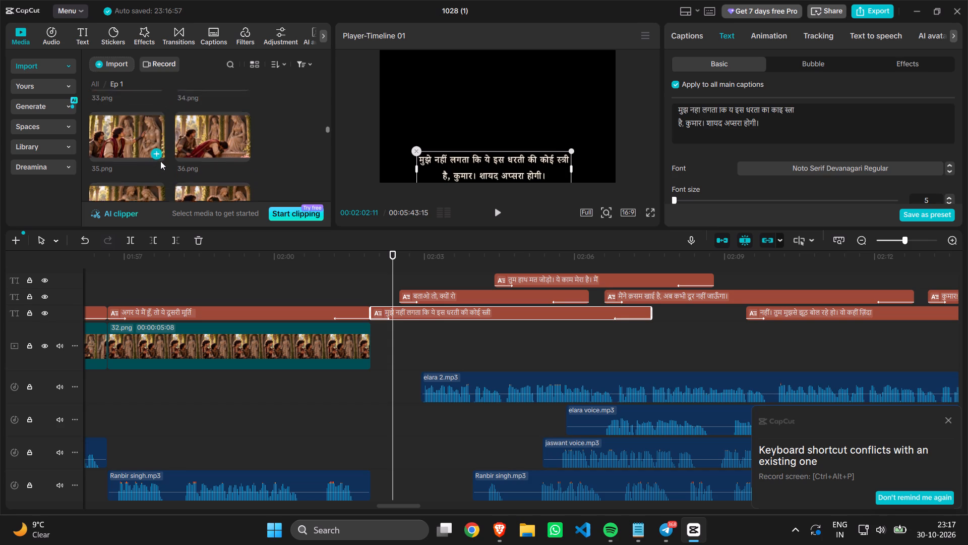
scroll(160, 161, "down", 1)
scroll(160, 161, "up", 2)
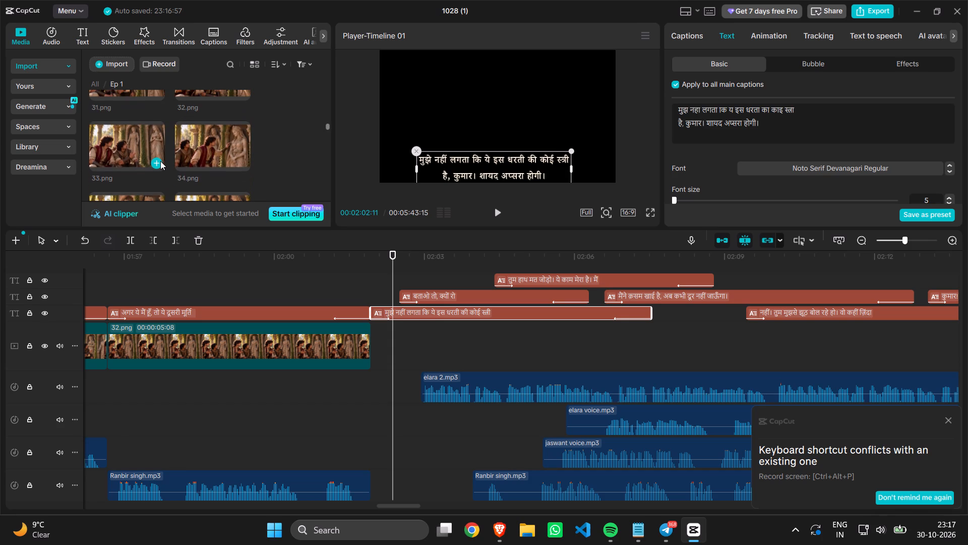
scroll(165, 170, "down", 1)
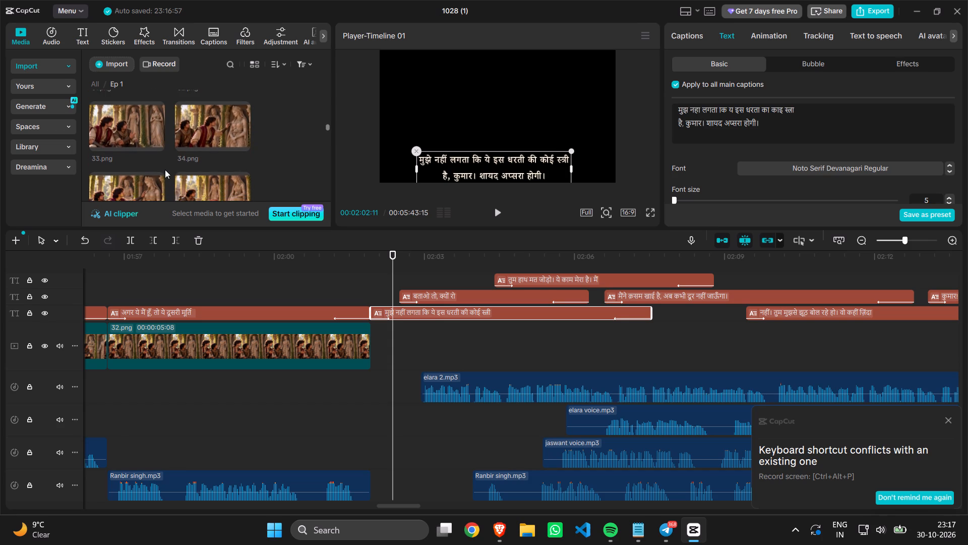
scroll(165, 170, "down", 2)
scroll(165, 170, "up", 2)
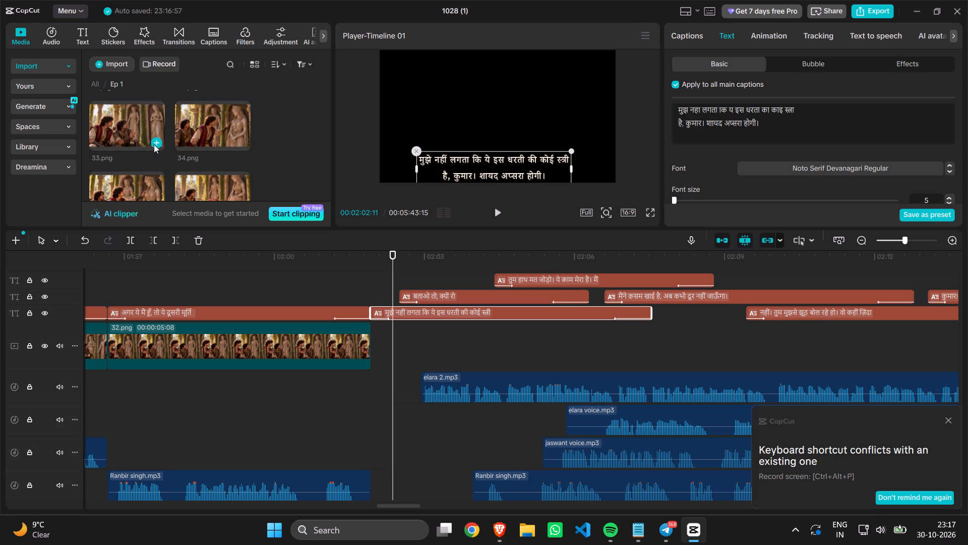
left_click(154, 144)
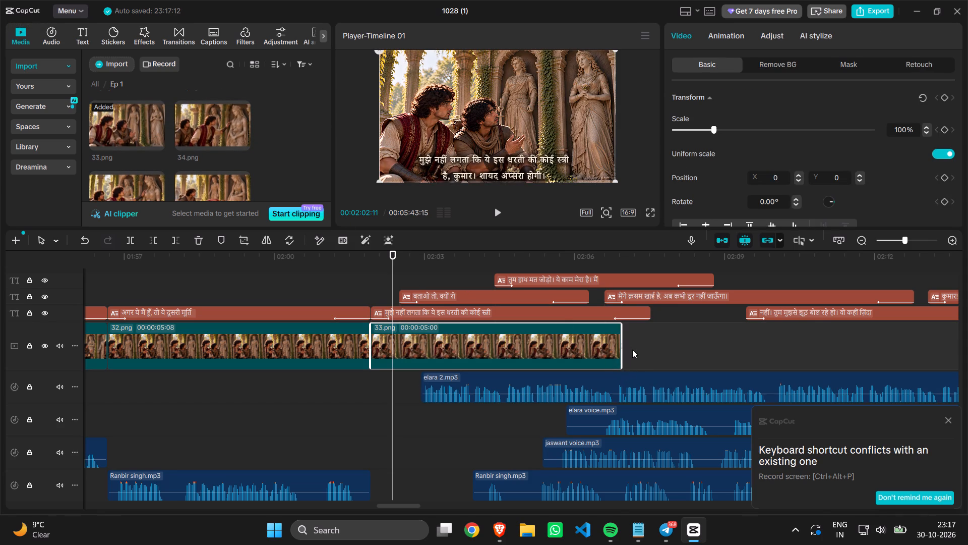
Move the remaining jaswant voice.mp3 segment earlier so it starts together with the 33.png clip.
scroll(607, 443, "right", 2)
left_click_drag(591, 437, 444, 437)
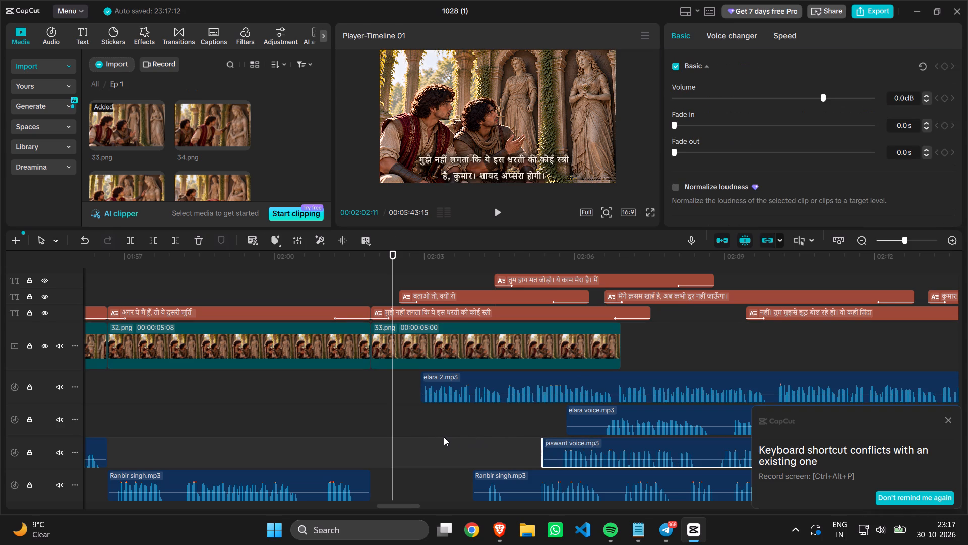
left_click_drag(444, 437, 445, 437)
left_click_drag(586, 449, 505, 454)
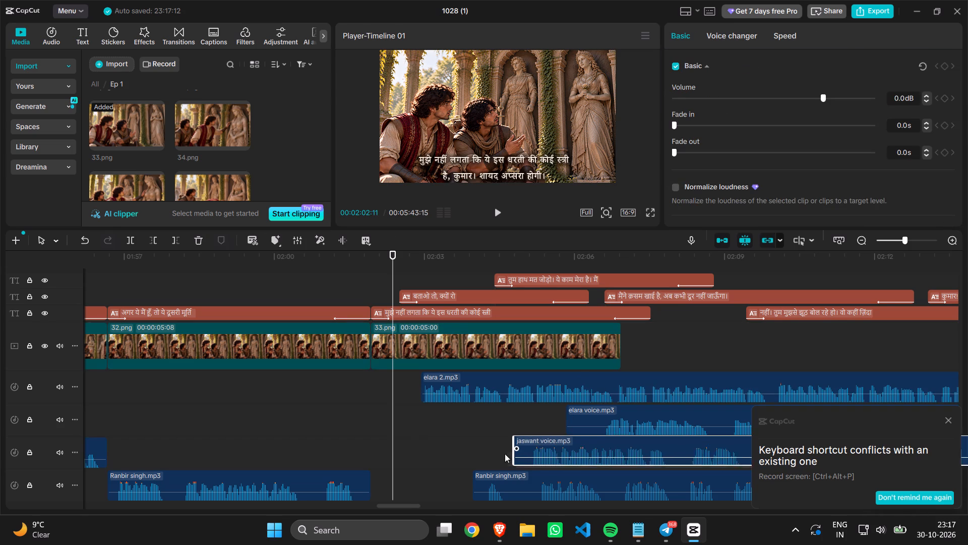
left_click_drag(505, 454, 417, 454)
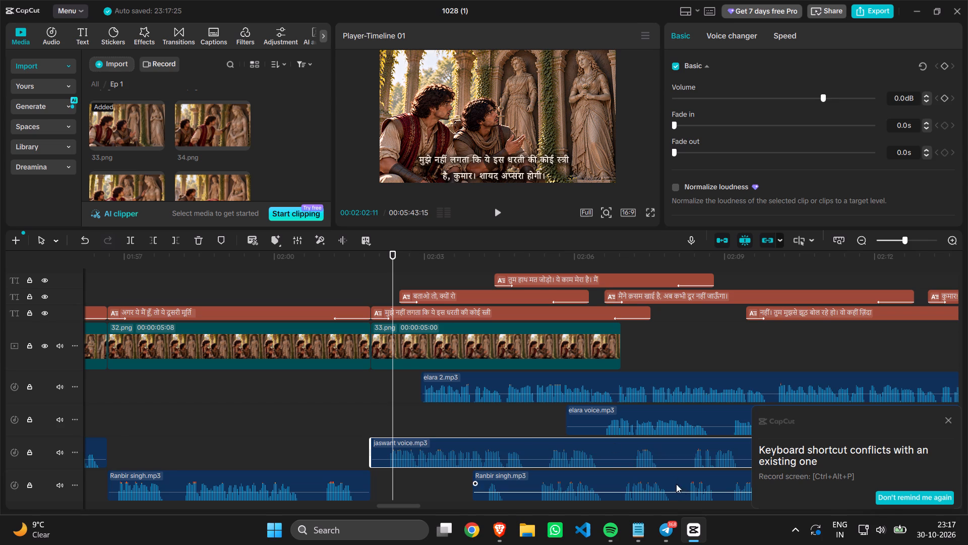
left_click_drag(511, 485, 763, 483)
left_click_drag(503, 392, 632, 390)
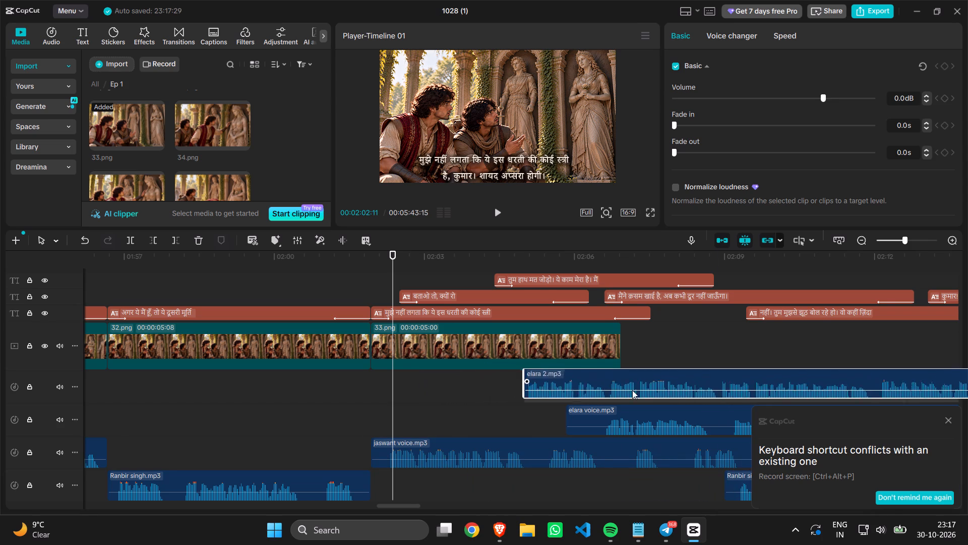
left_click_drag(632, 390, 733, 380)
left_click_drag(613, 414, 795, 418)
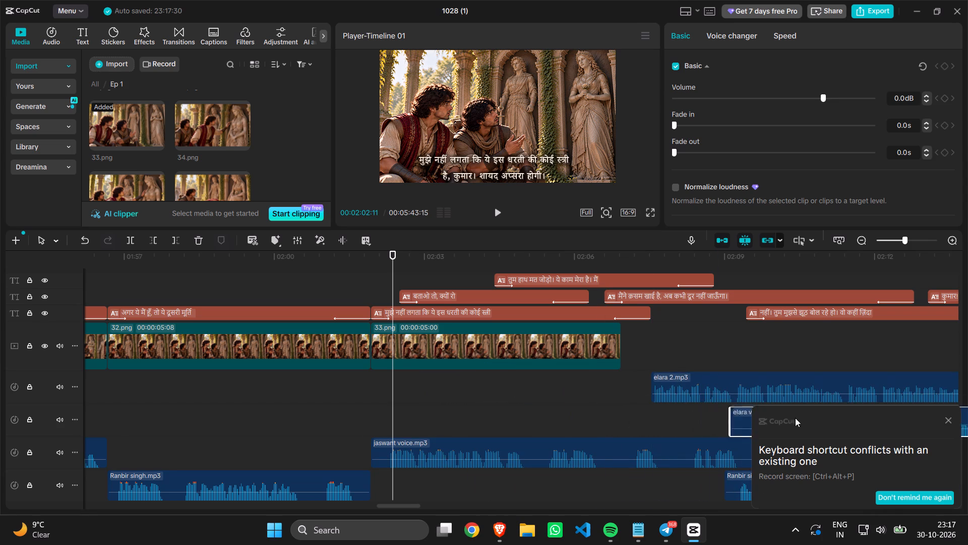
left_click_drag(795, 418, 815, 417)
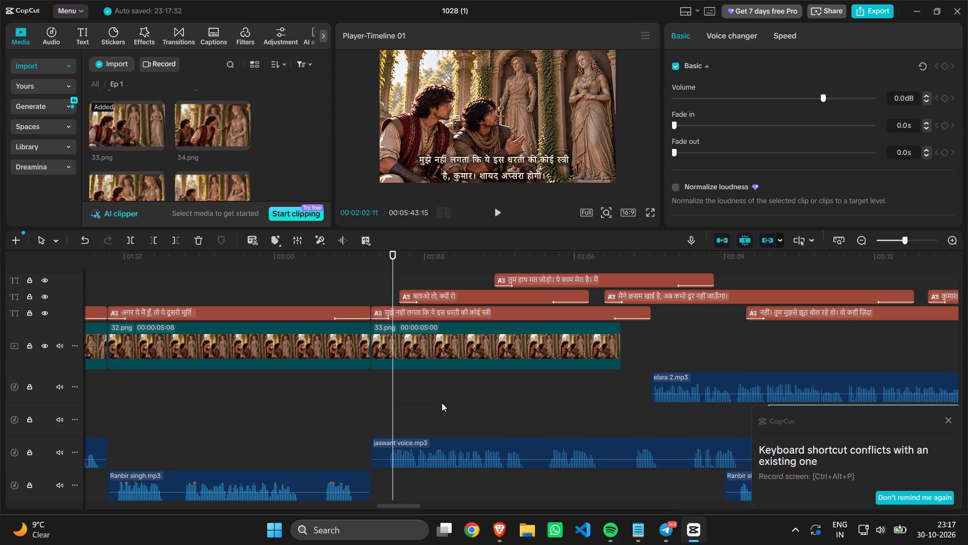
Play Jasvant's line from the start of the 33.png clip to its end and split jaswant voice.mp3 at 00:02:06:23.
left_click(415, 446)
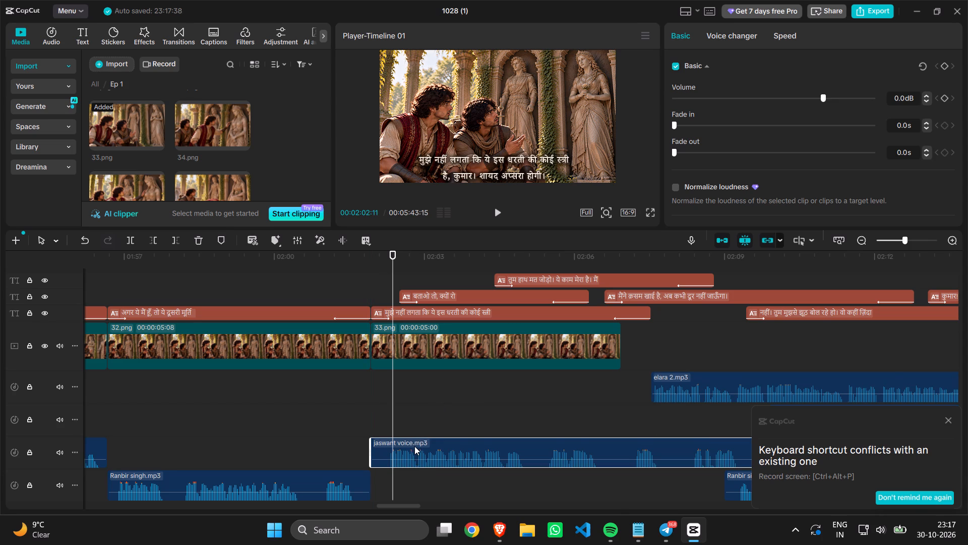
left_click(361, 417)
key("space")
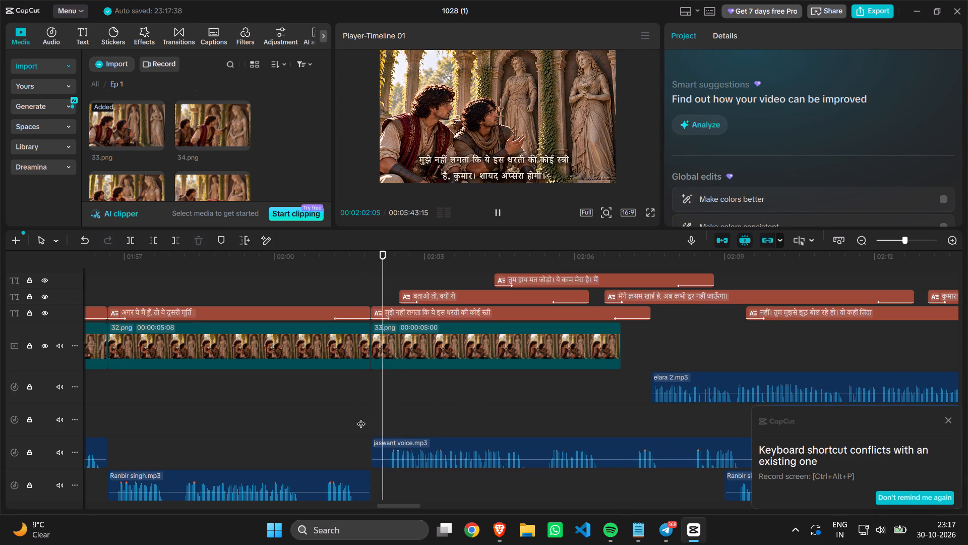
key("space")
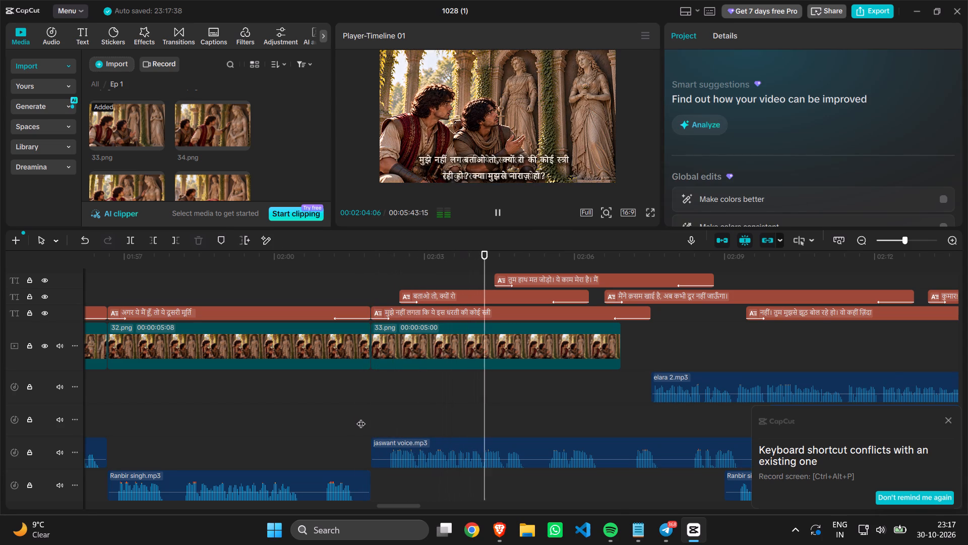
key("space")
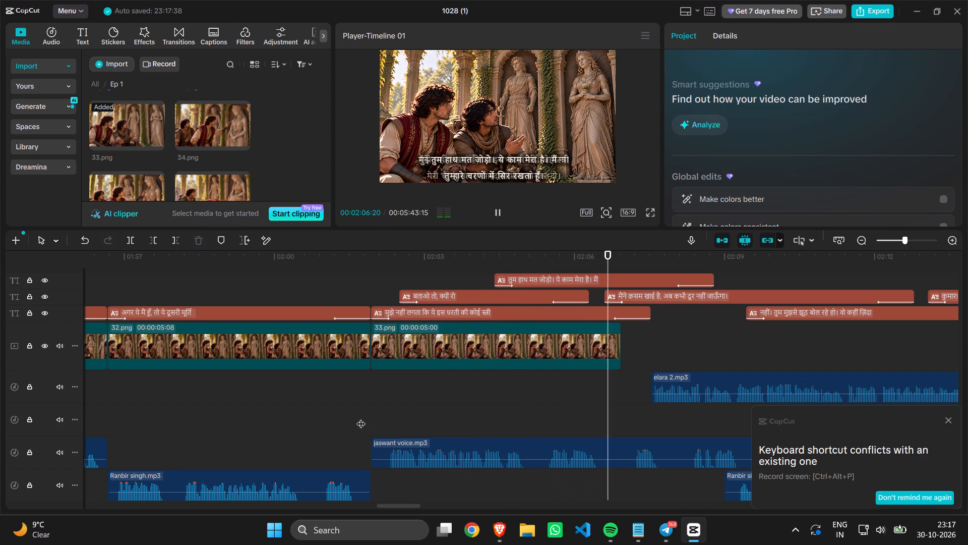
key("space")
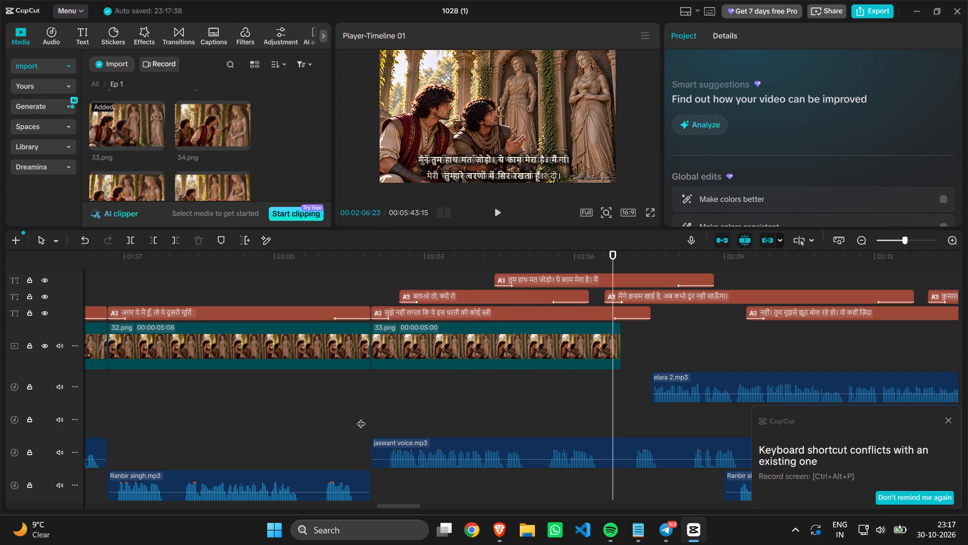
left_click(410, 450)
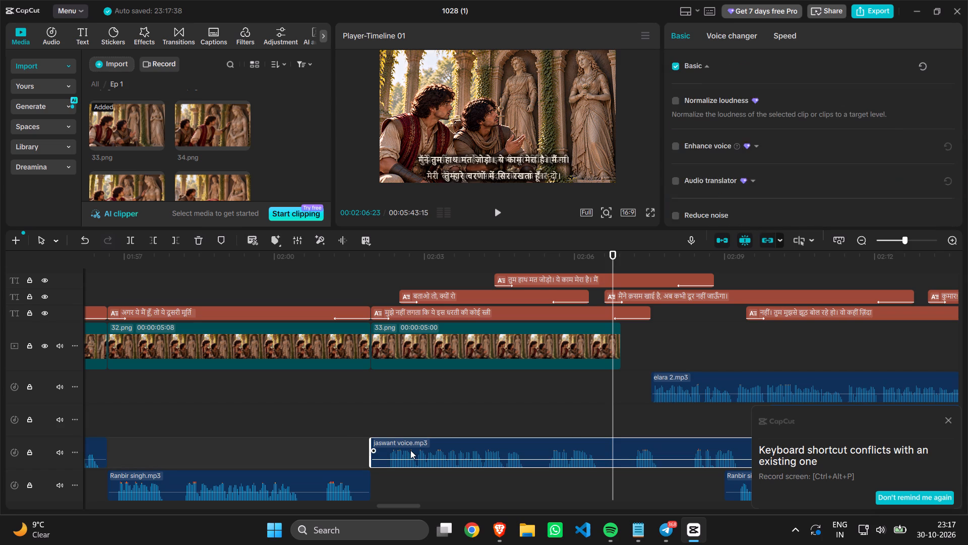
key("ctrl+b")
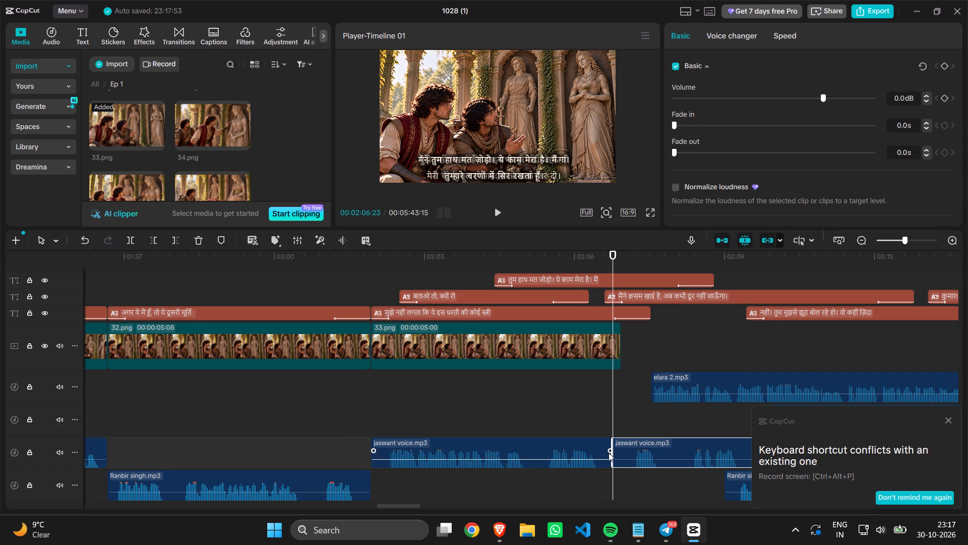
Move the leftover jaswant voice.mp3 segment to about 00:02:08:15 and trim the 33.png clip and its caption to end at 00:02:06:23.
left_click_drag(633, 442, 723, 447)
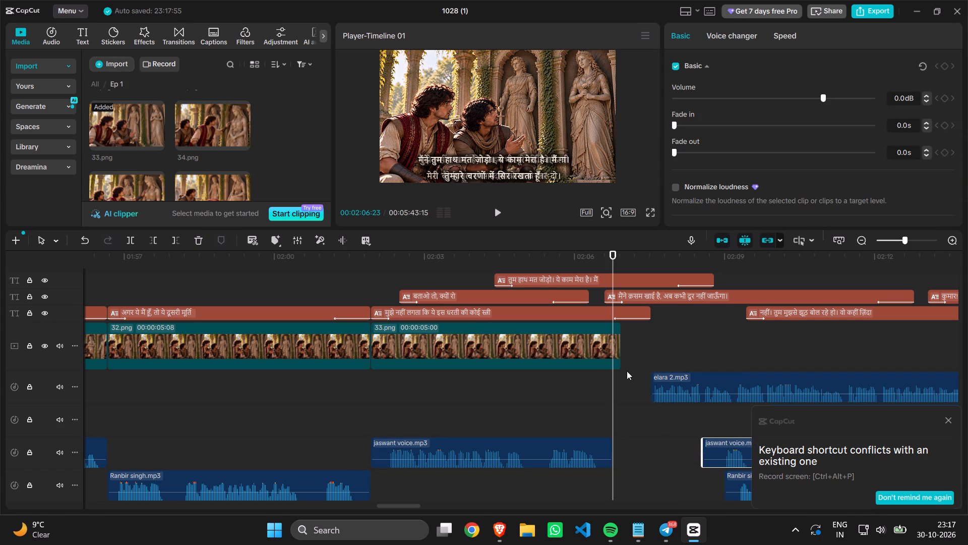
left_click_drag(621, 358, 617, 358)
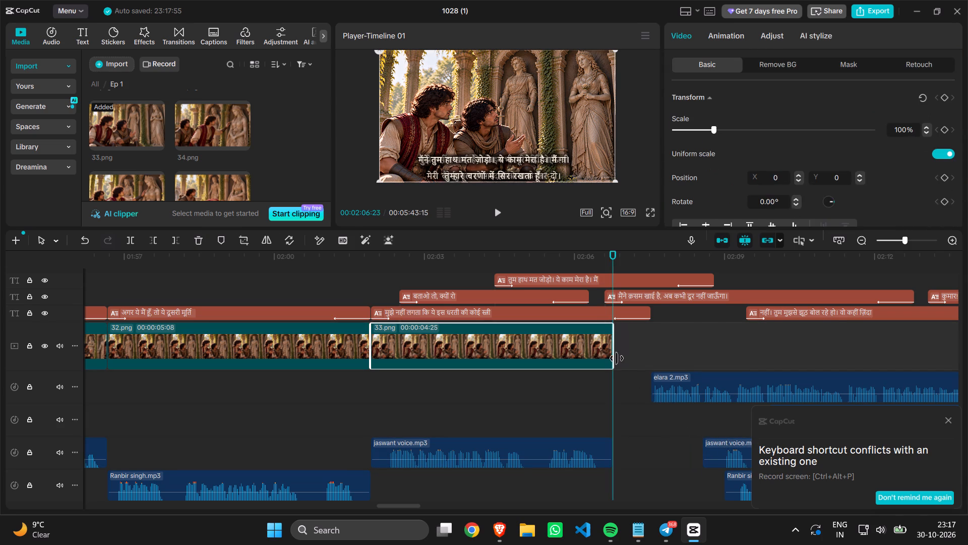
left_click_drag(617, 358, 615, 358)
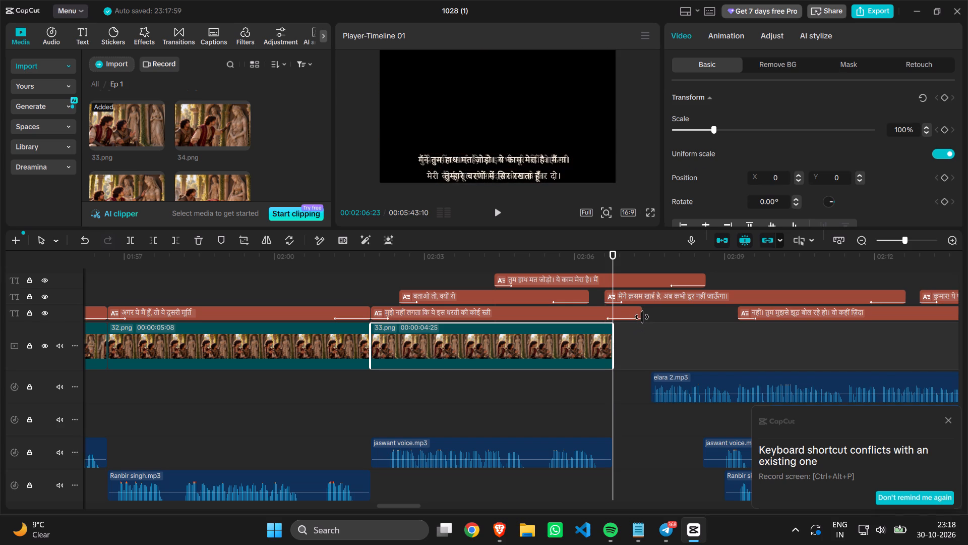
left_click_drag(642, 317, 611, 317)
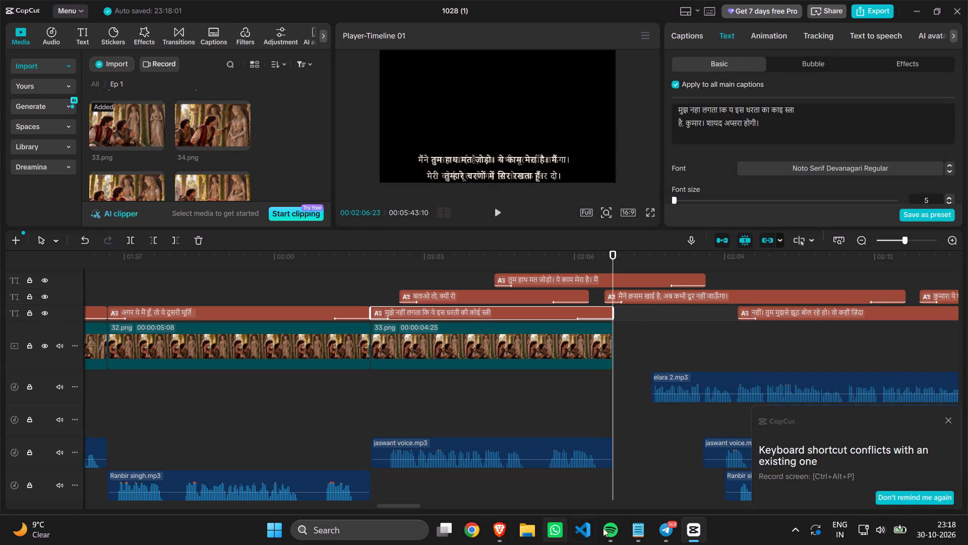
Check the next Ranbir line in the Notepad script and move its caption "नहीं! तुम मुझसे झूठ बोल रहे हो" directly after Jasvant's caption.
left_click(639, 526)
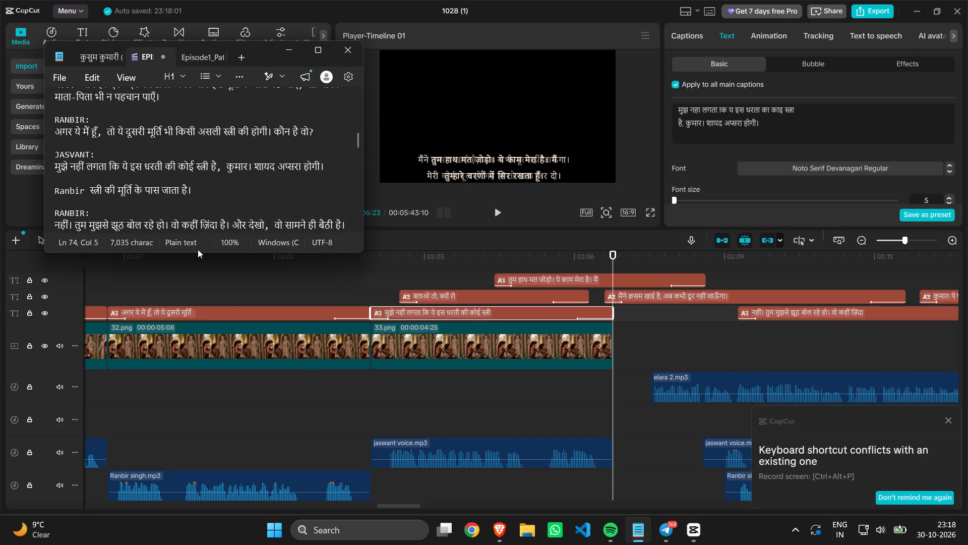
scroll(181, 223, "down", 1)
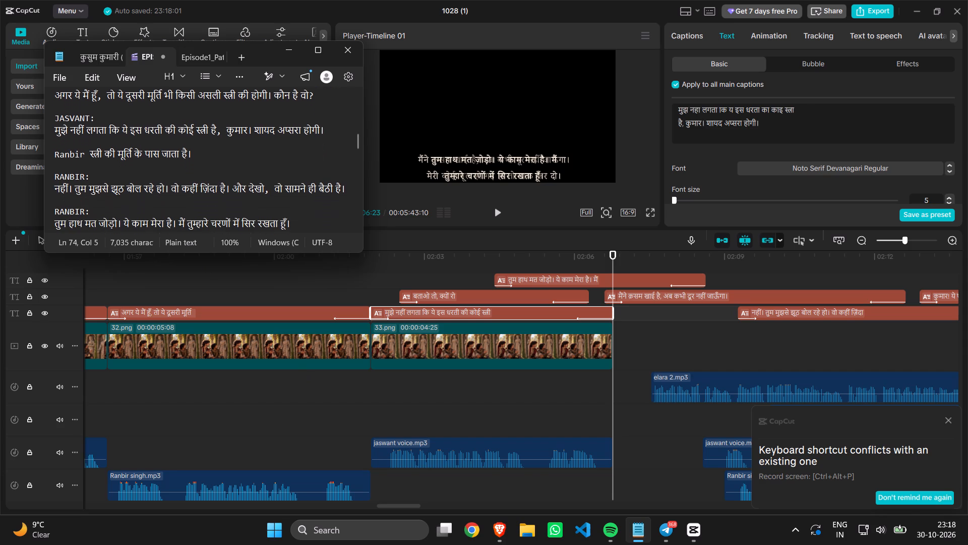
scroll(181, 223, "down", 2)
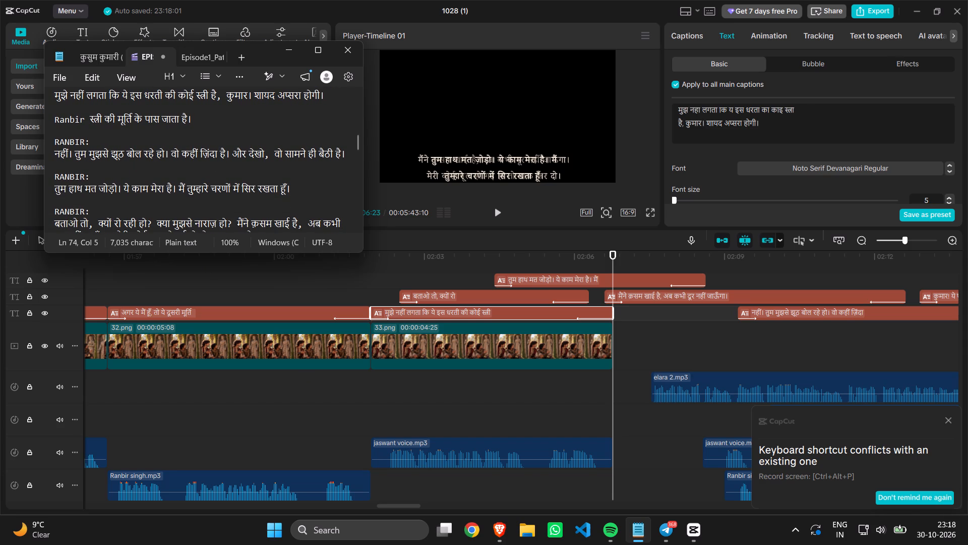
scroll(181, 223, "up", 2)
left_click_drag(789, 314, 712, 322)
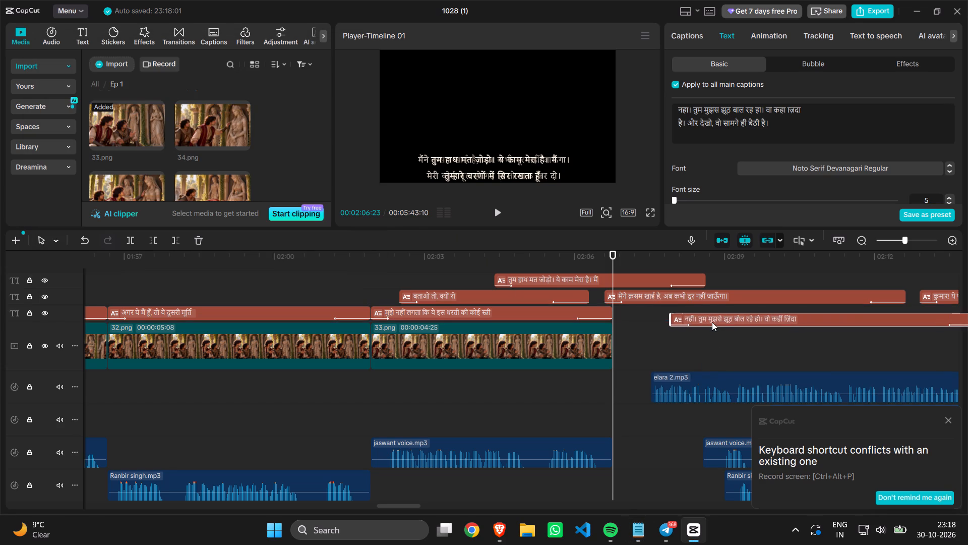
left_click_drag(712, 322, 663, 313)
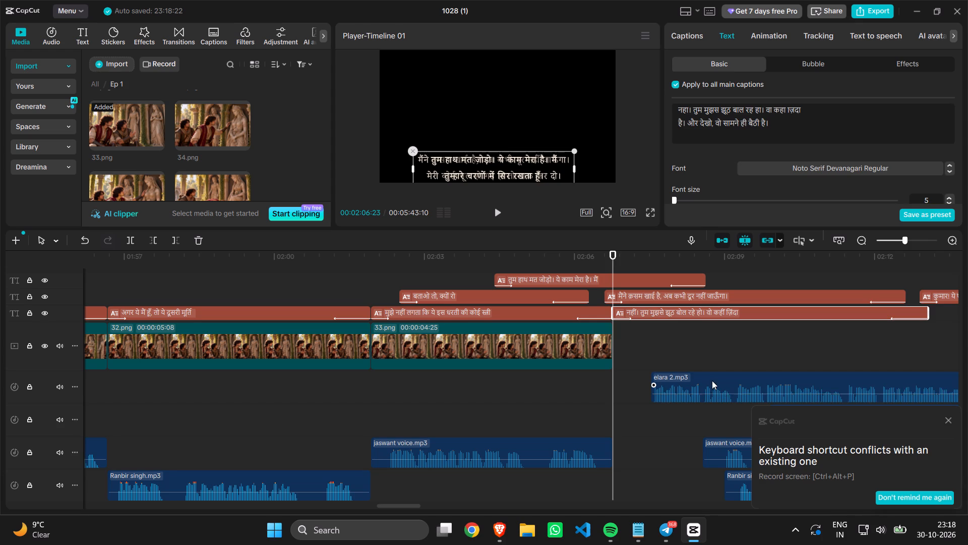
Move elara 2.mp3 to about 00:02:14, elara voice.mp3 to about 00:02:13:12 and the leftover jaswant voice.mp3 to about 00:02:13:15.
left_click_drag(712, 380, 935, 380)
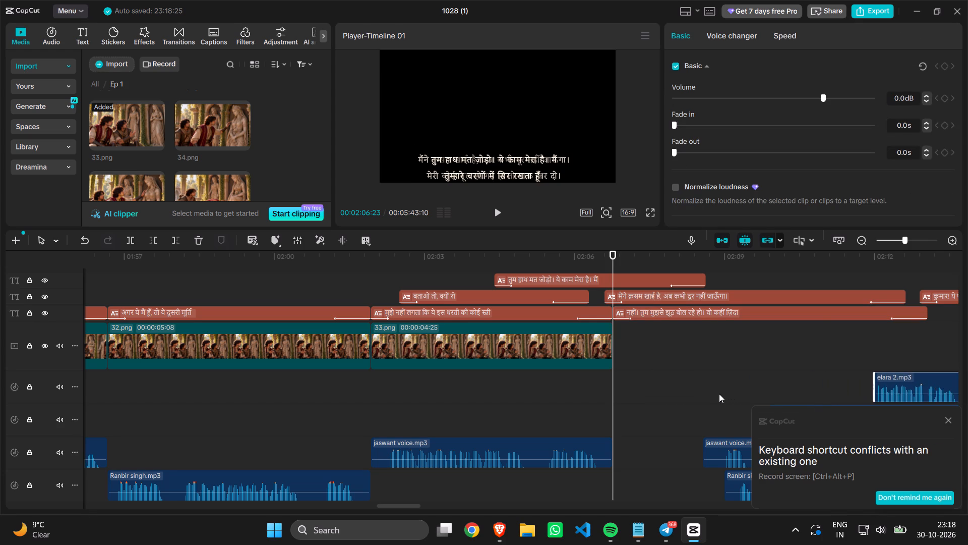
scroll(715, 394, "left", 3)
left_click_drag(565, 413, 740, 408)
left_click_drag(681, 382, 685, 381)
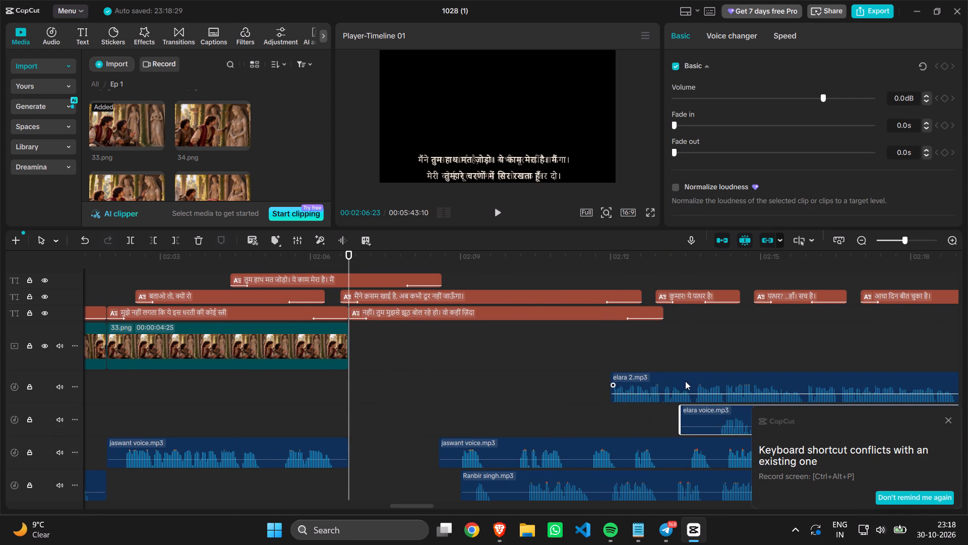
left_click_drag(685, 381, 792, 383)
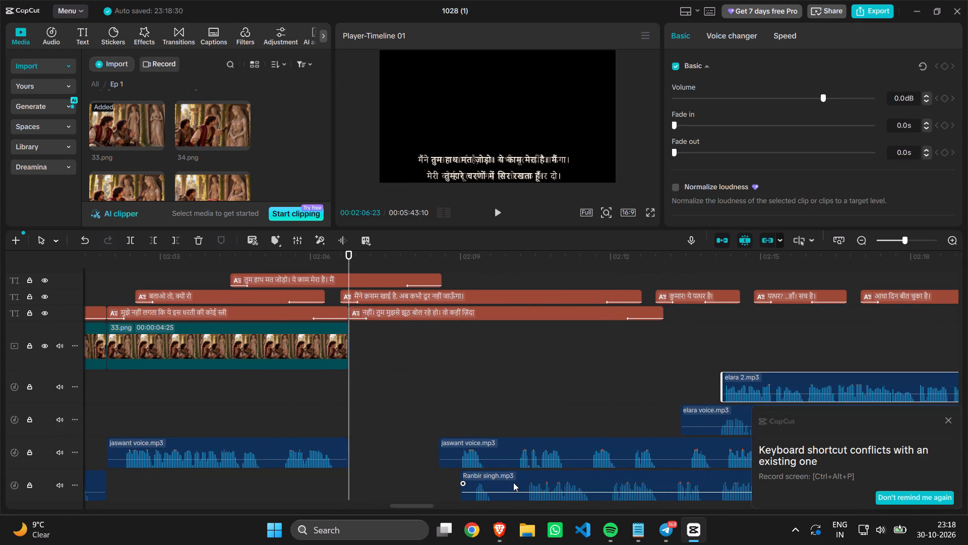
left_click_drag(482, 453, 738, 455)
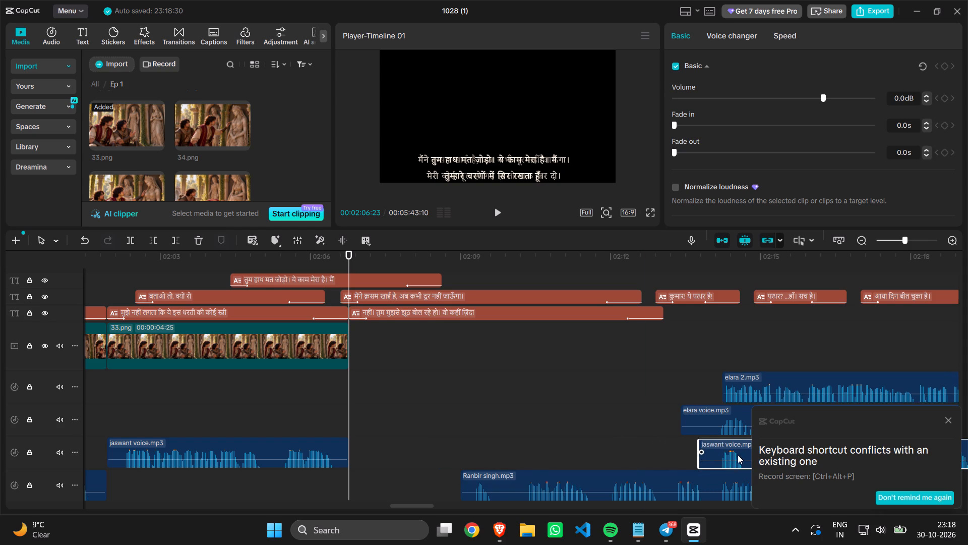
left_click_drag(738, 455, 729, 455)
Move the remaining Ranbir singh.mp3 to start where the 33.png clip ends, and play Ranbir's line through to 00:02:13:12.
left_click_drag(502, 482, 398, 479)
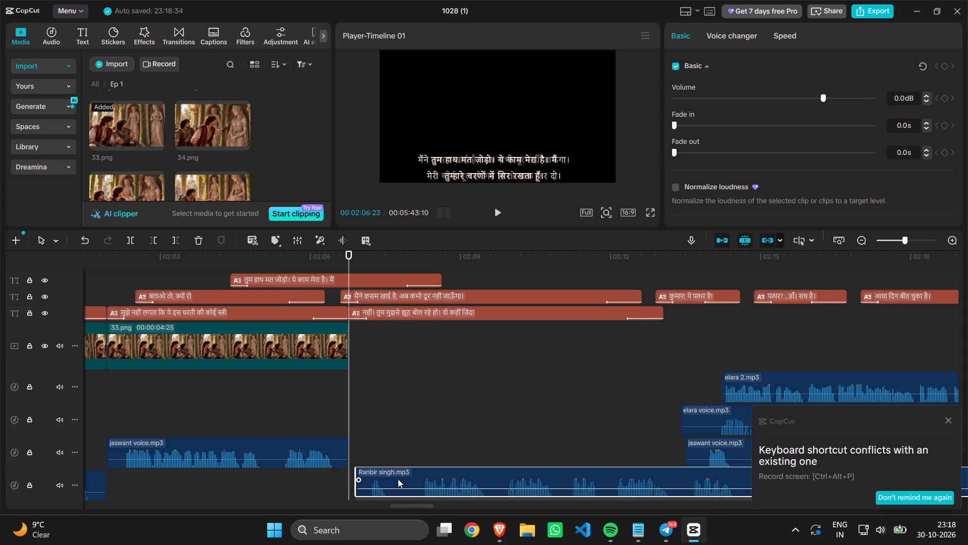
left_click_drag(398, 479, 393, 479)
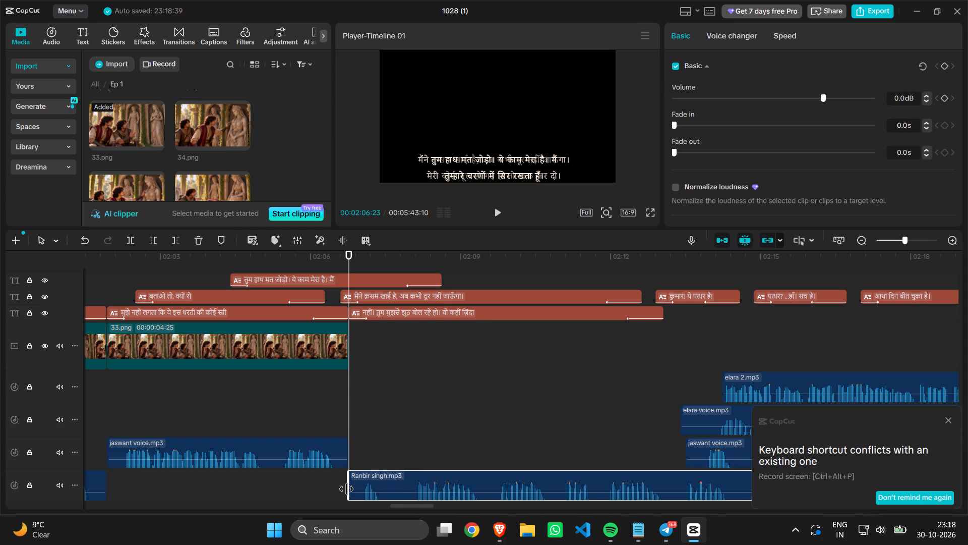
left_click(332, 492)
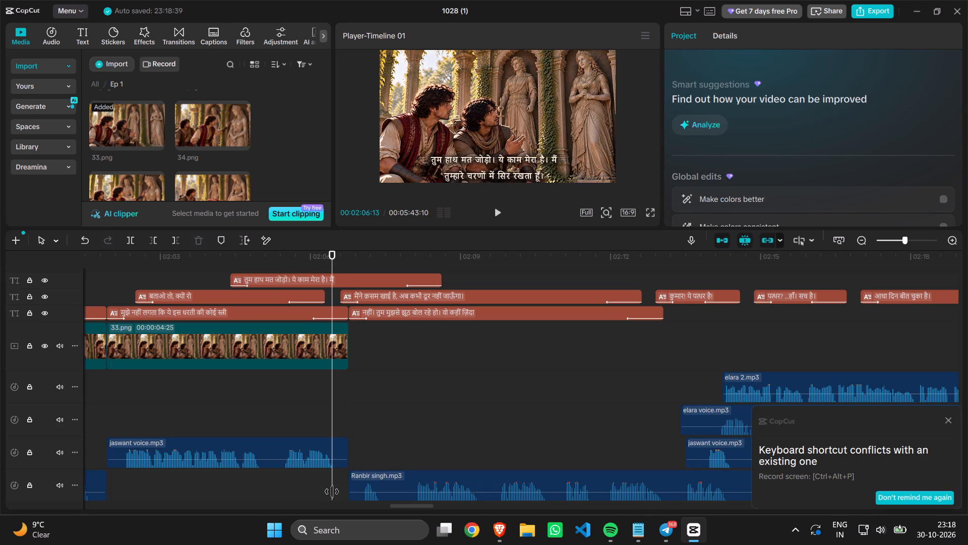
key("space")
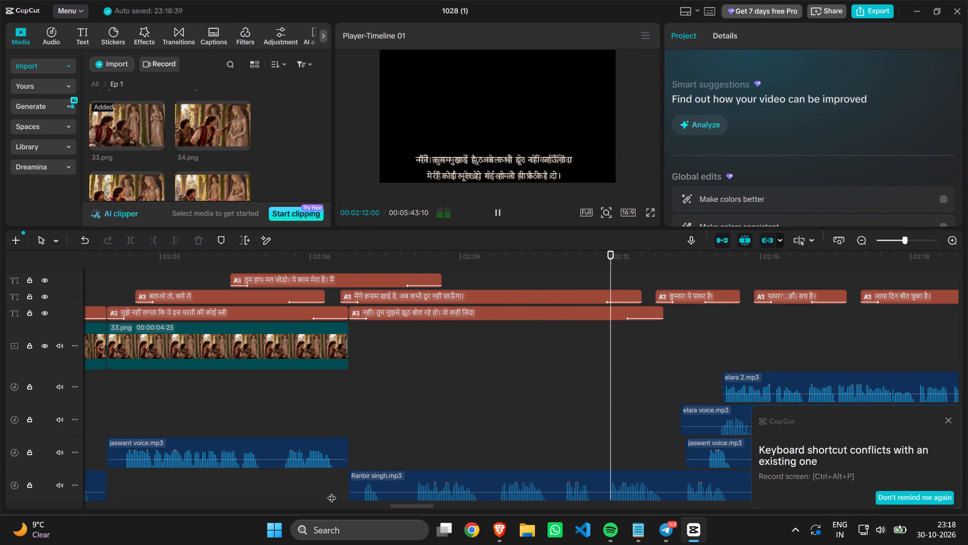
key("space")
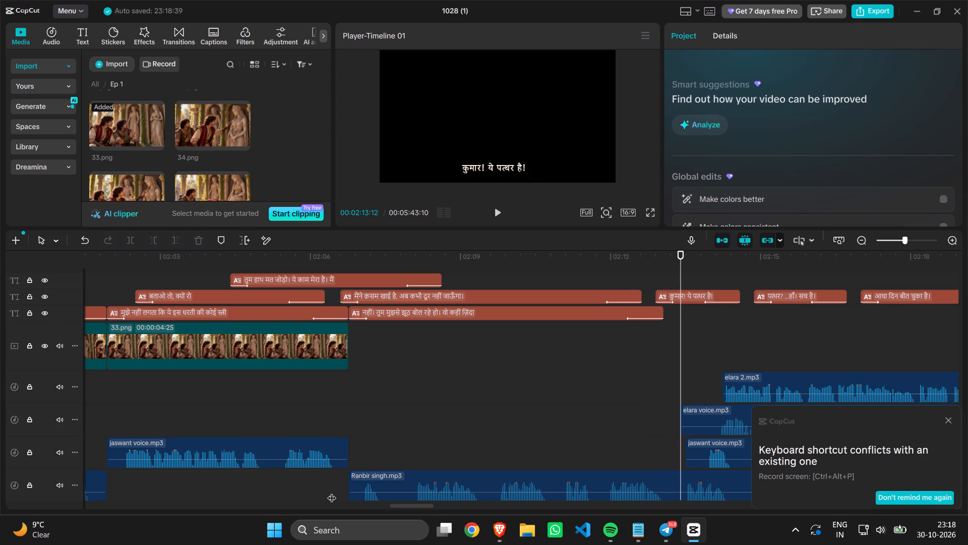
Check Ranbir's following line in the Notepad script and move the caption "तुम हाथ मत जोड़ो" directly after the "नहीं! तुम मुझसे झूठ बोल रहे हो" caption.
left_click(426, 312)
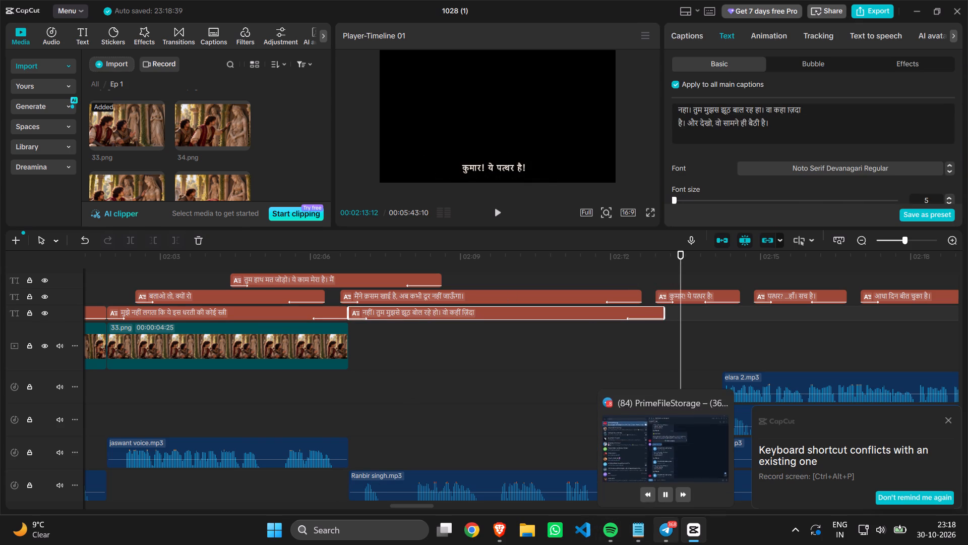
left_click(635, 534)
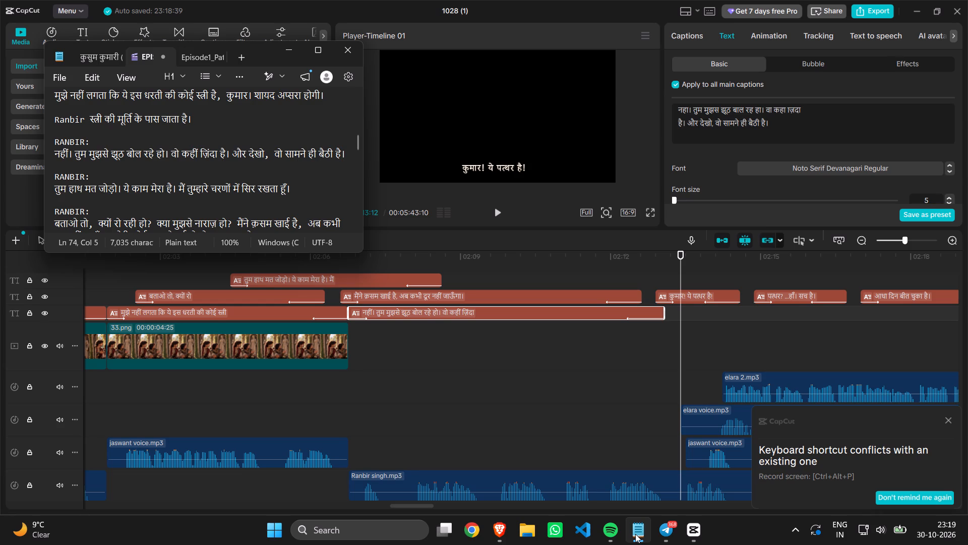
scroll(635, 534, "left", 1)
left_click_drag(307, 280, 749, 314)
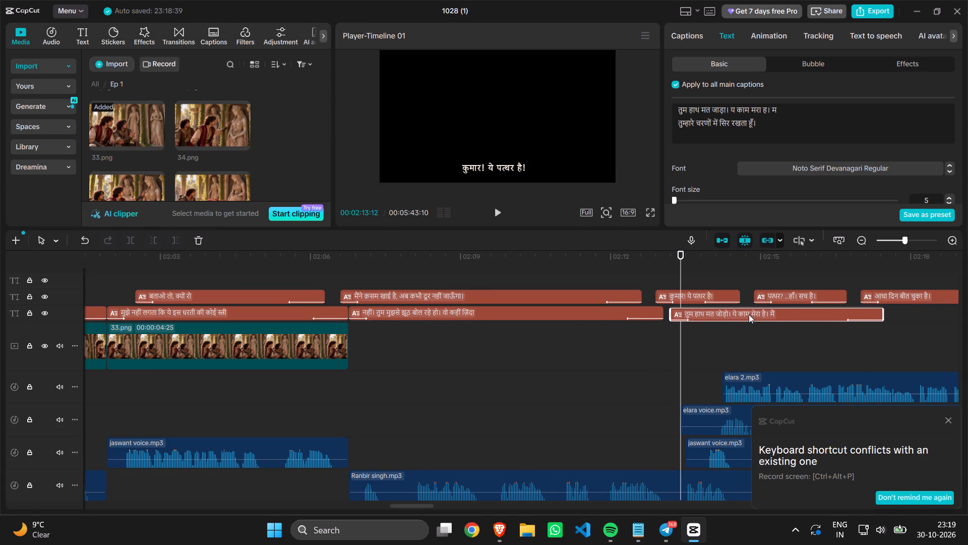
left_click_drag(749, 314, 743, 313)
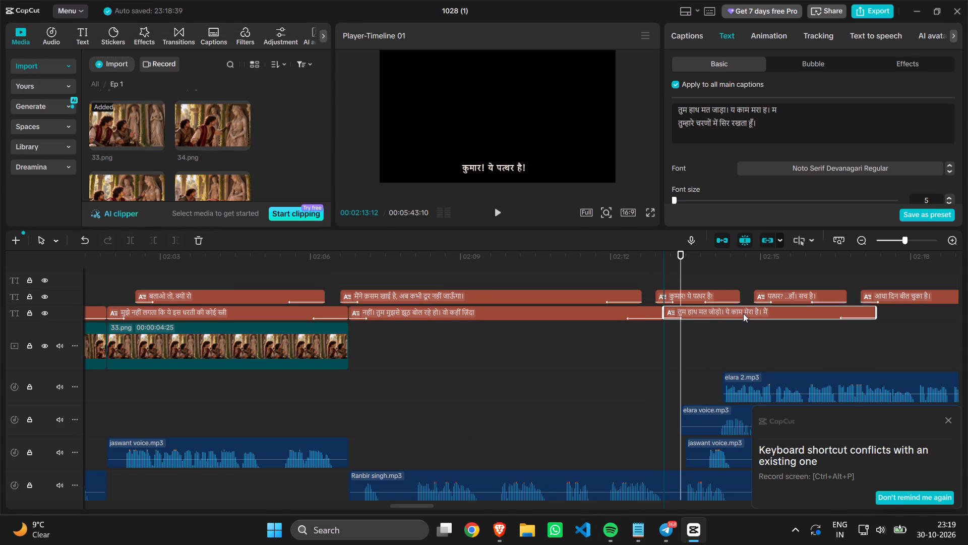
left_click_drag(743, 313, 743, 312)
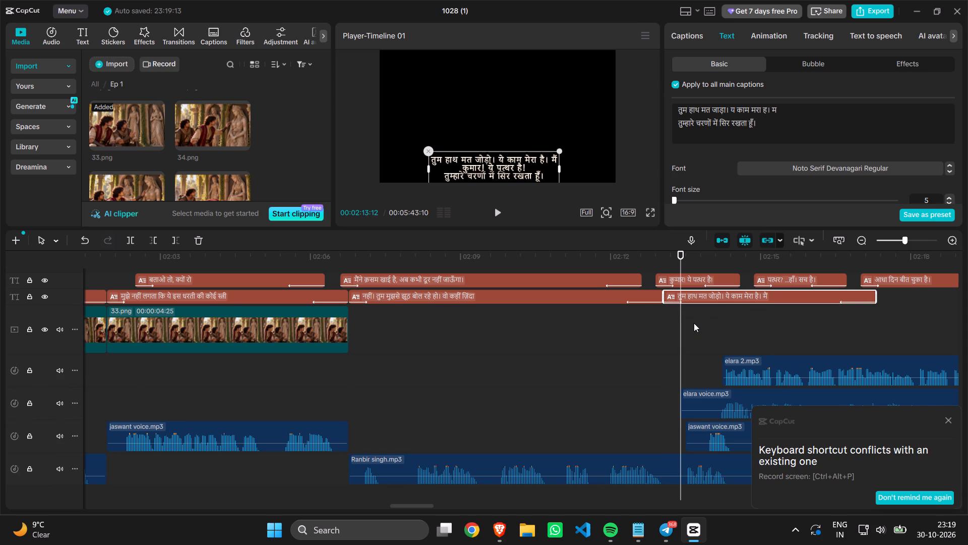
Move the leftover jaswant voice.mp3 to about 00:02:24 and shift elara voice.mp3 and elara 2.mp3 much further along the timeline.
scroll(648, 373, "left", 1)
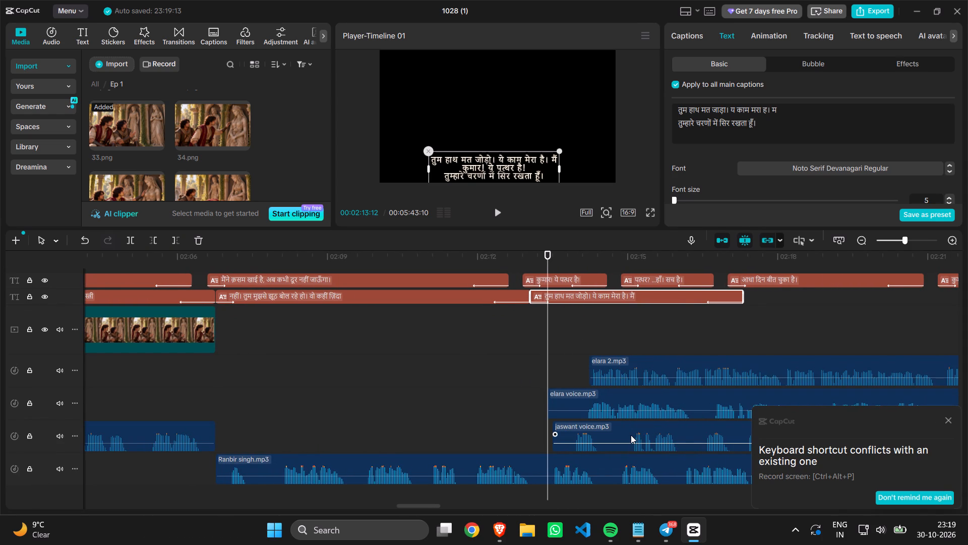
left_click_drag(631, 435, 961, 434)
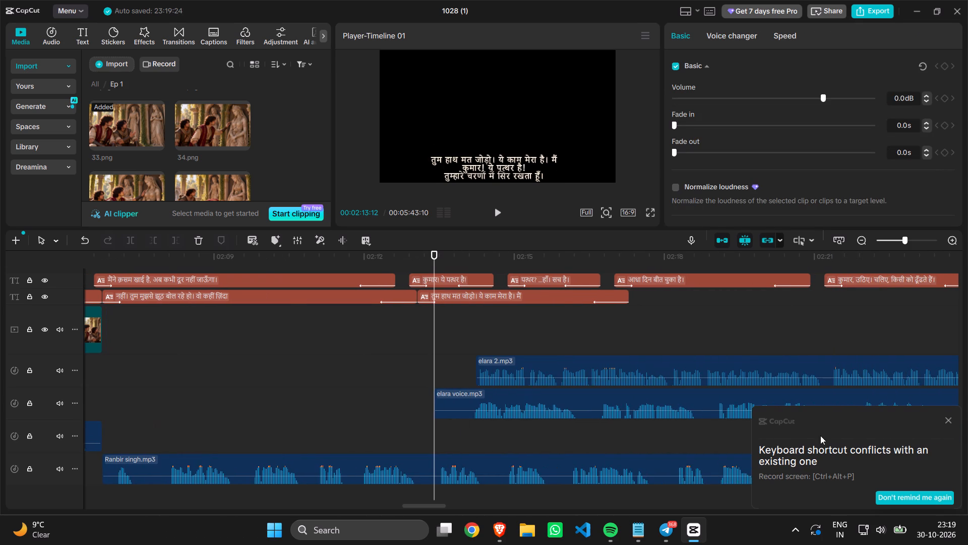
left_click_drag(655, 398, 967, 391)
left_click_drag(495, 370, 967, 378)
scroll(584, 401, "right", 14)
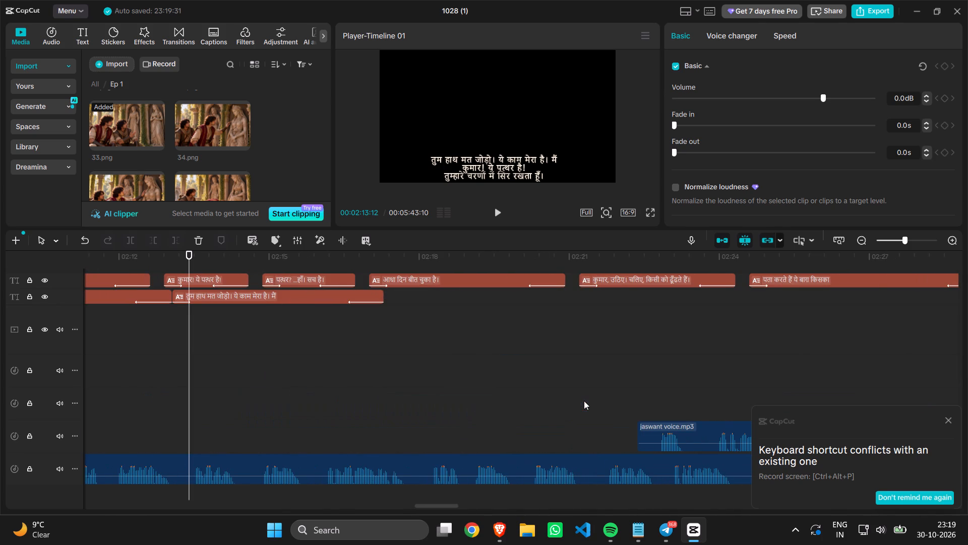
left_click_drag(659, 427, 733, 430)
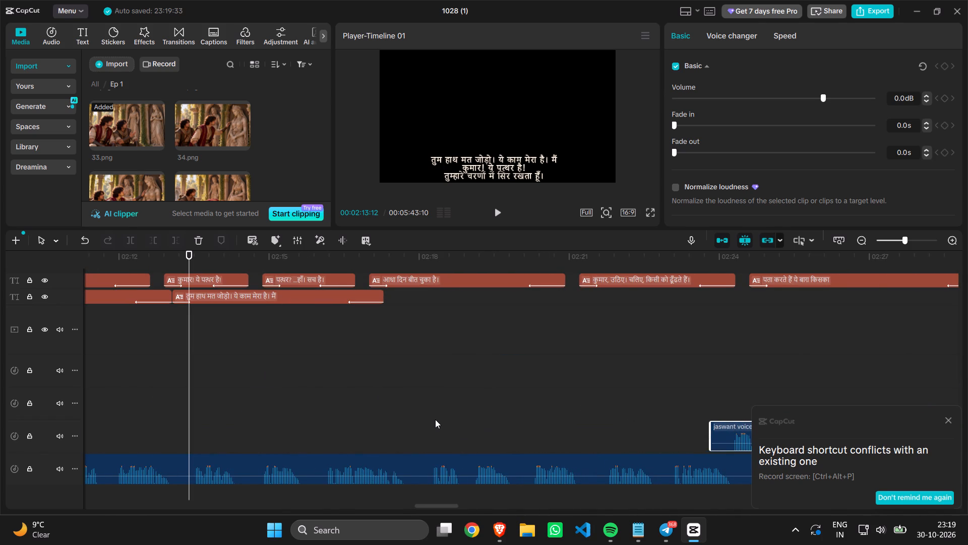
Play Ranbir's voice clip with its captions from 00:02:13:12 through to 00:02:18:02.
scroll(435, 419, "right", 12)
key("space")
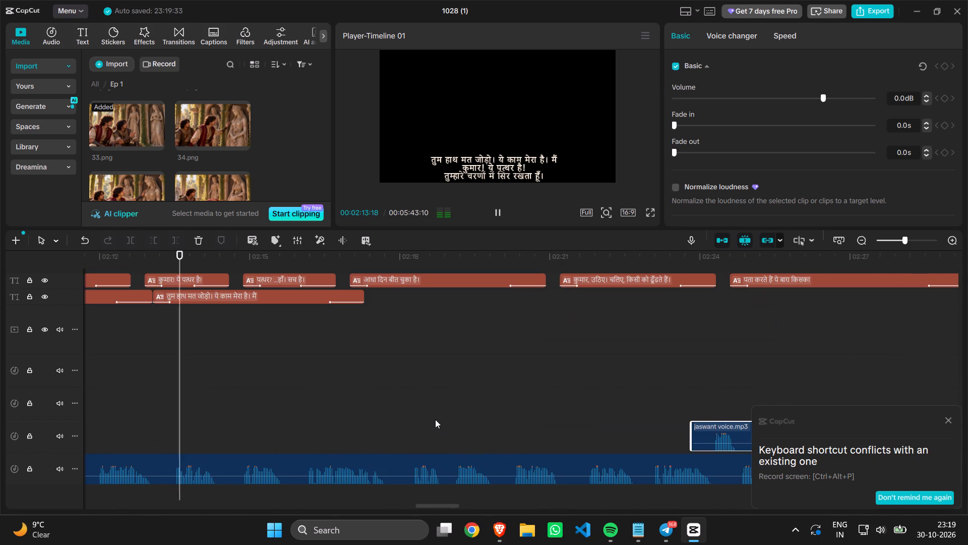
scroll(435, 419, "right", 1)
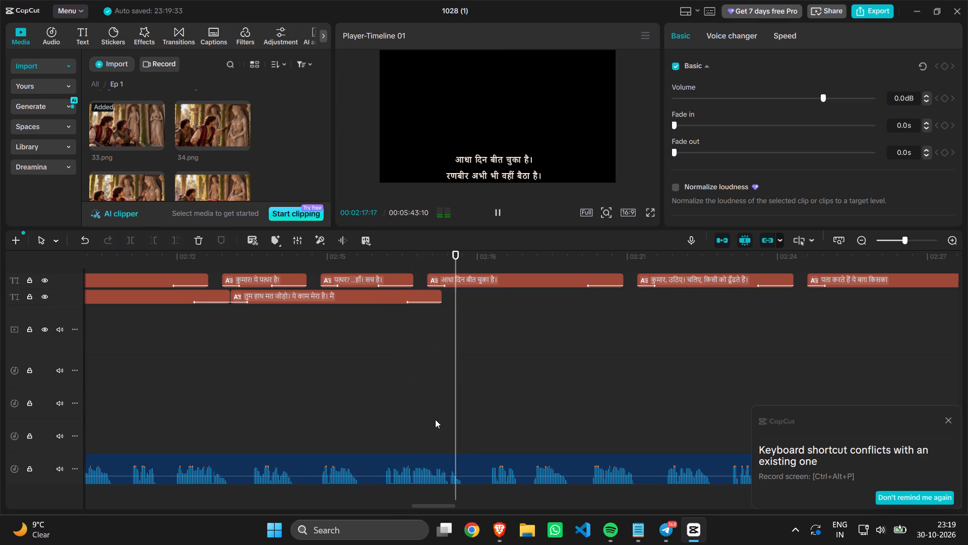
key("space")
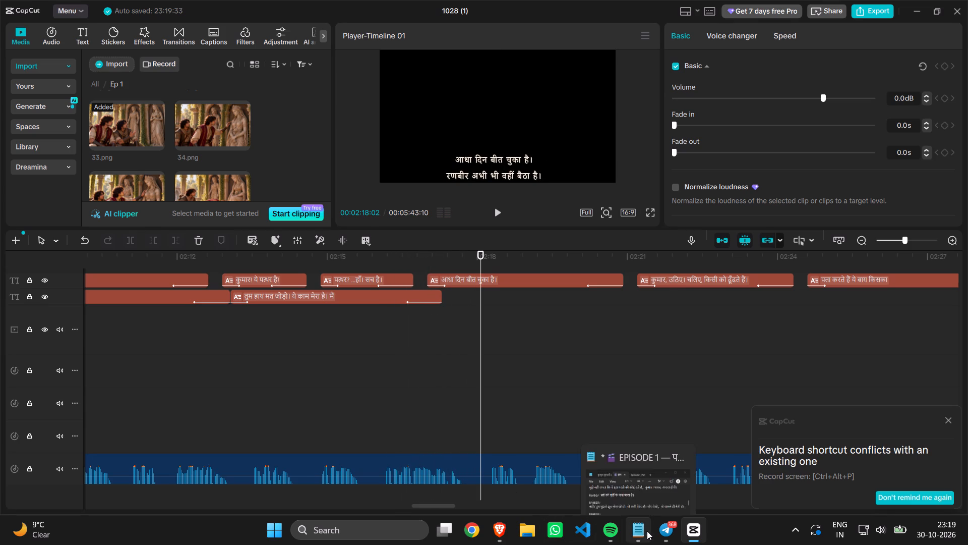
Check Ranbir's consecutive lines in the Notepad script, from the point where he goes up to the woman's statue.
left_click(647, 531)
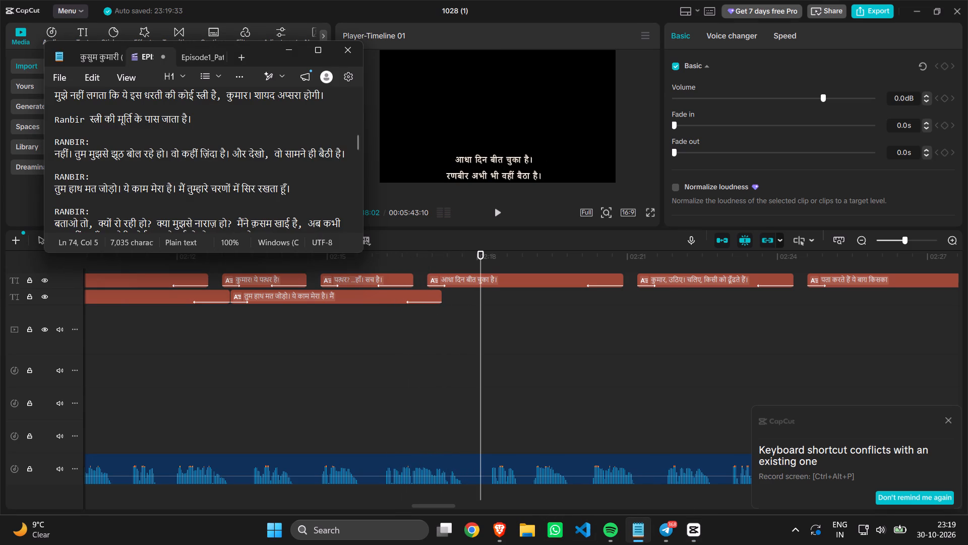
scroll(206, 209, "down", 5)
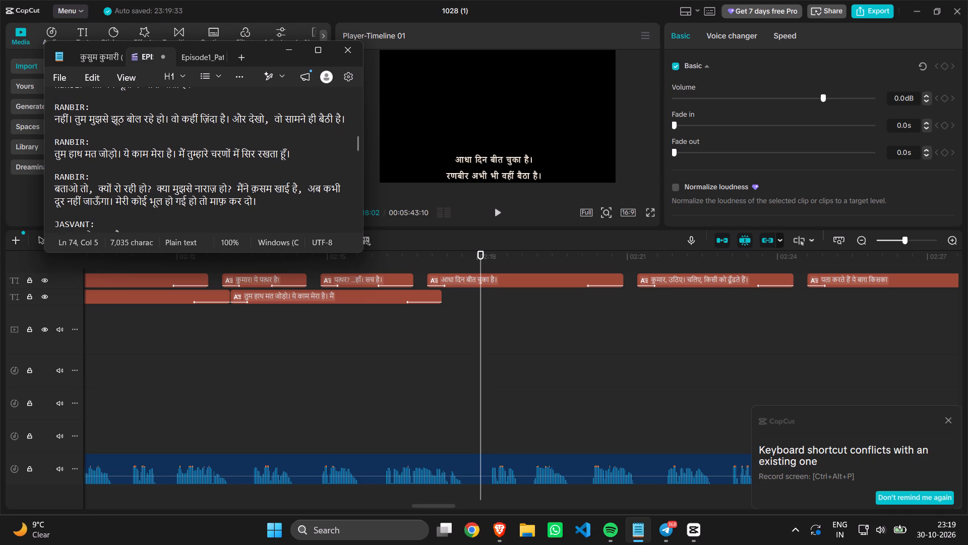
key("space")
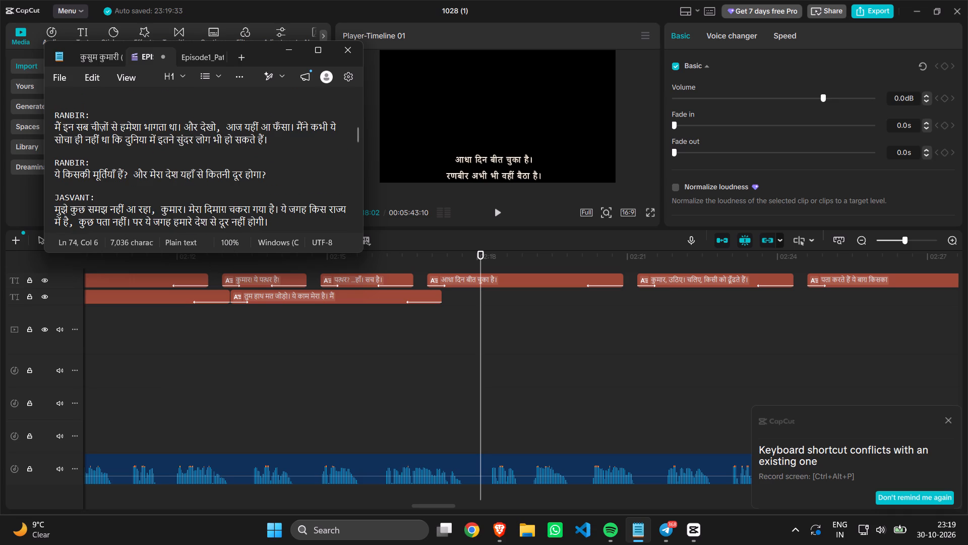
scroll(177, 224, "down", 3)
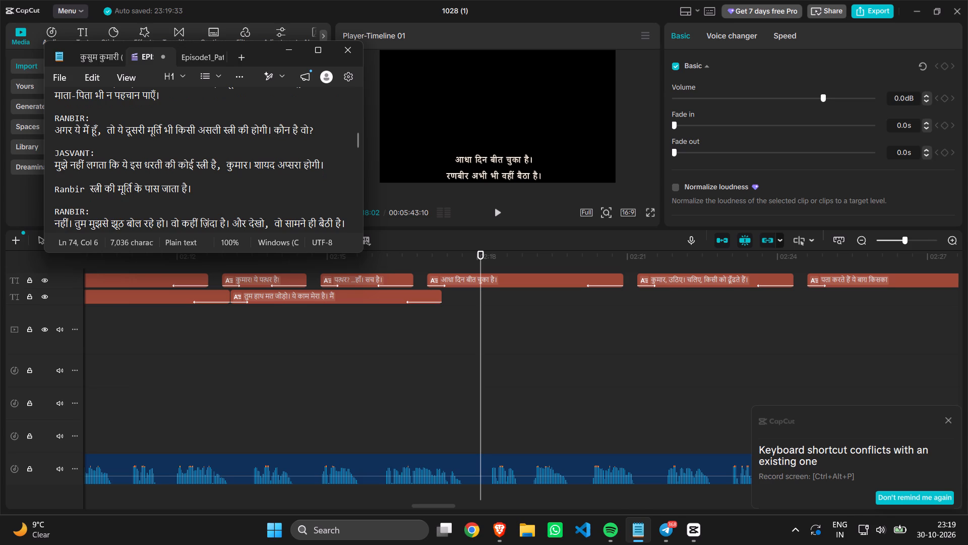
left_click(162, 196)
scroll(162, 196, "down", 1)
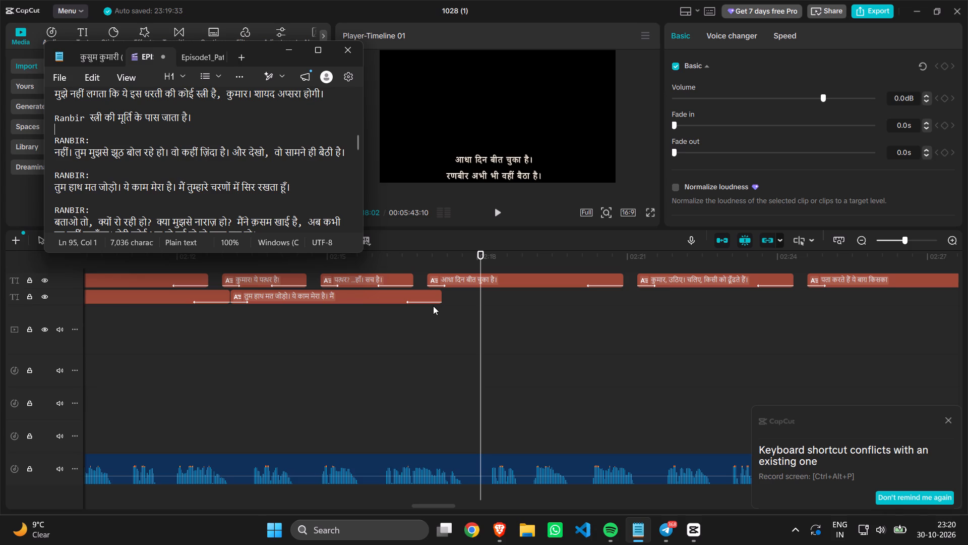
Dismiss the shortcut-conflict notice and move elara voice.mp3 to about 00:02:28:14 on the audio track above elara 2.mp3.
scroll(525, 359, "left", 2)
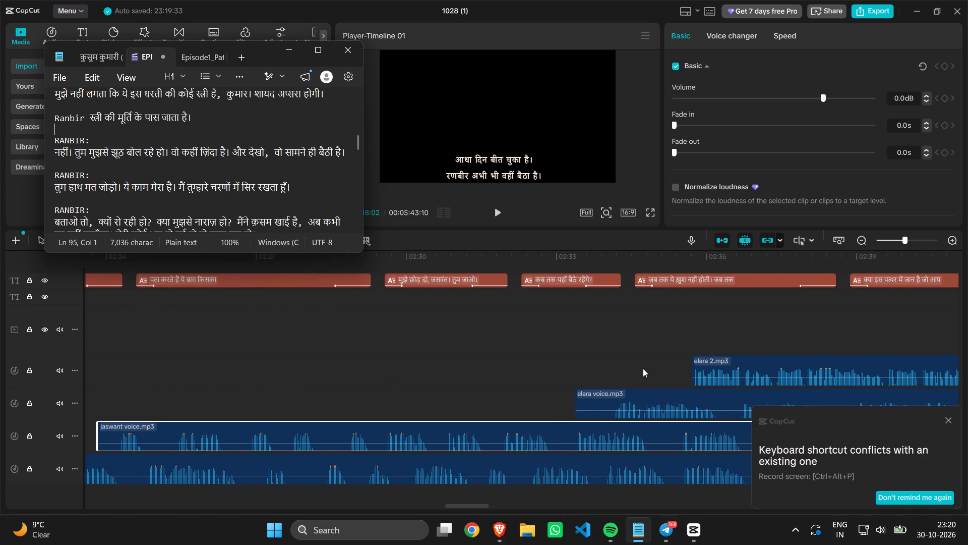
left_click(602, 401)
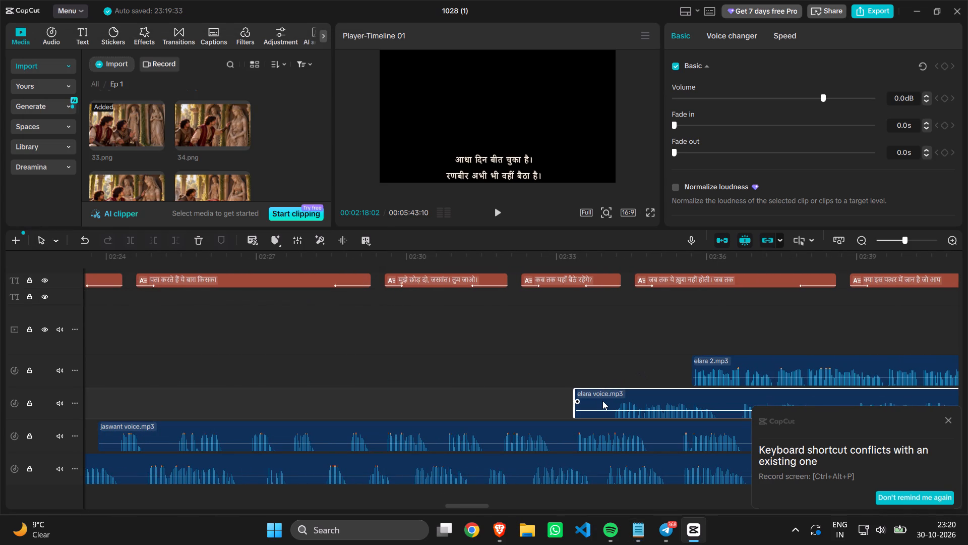
left_click_drag(602, 401, 246, 388)
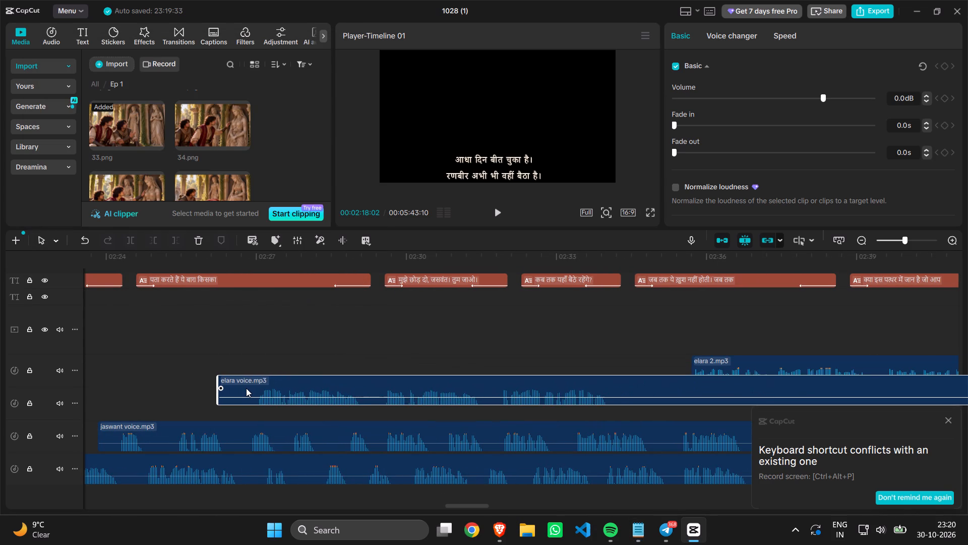
left_click_drag(246, 388, 305, 389)
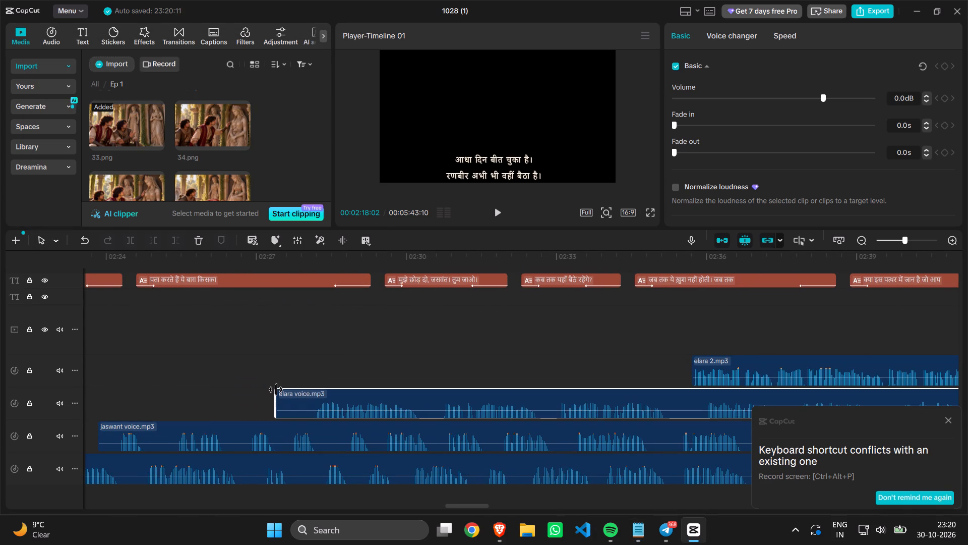
left_click(310, 430)
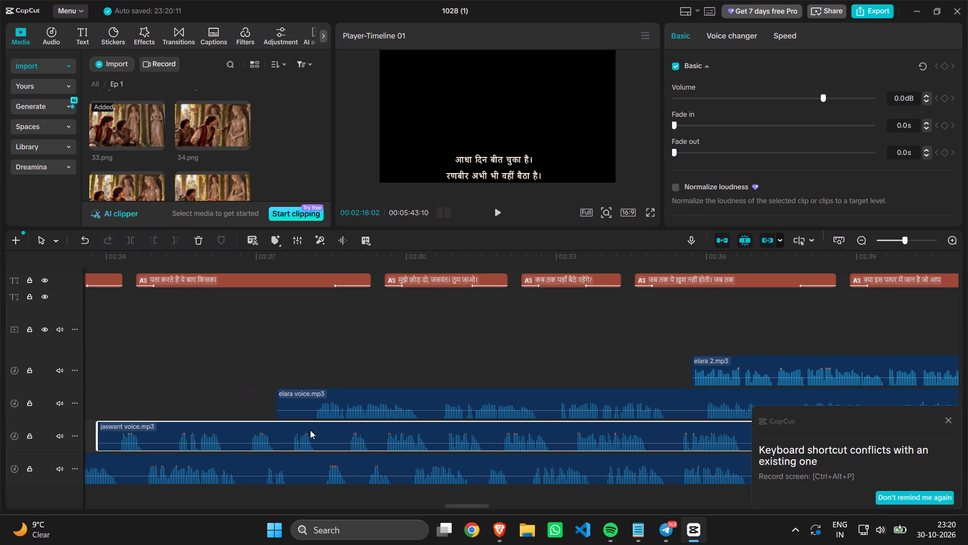
left_click(948, 419)
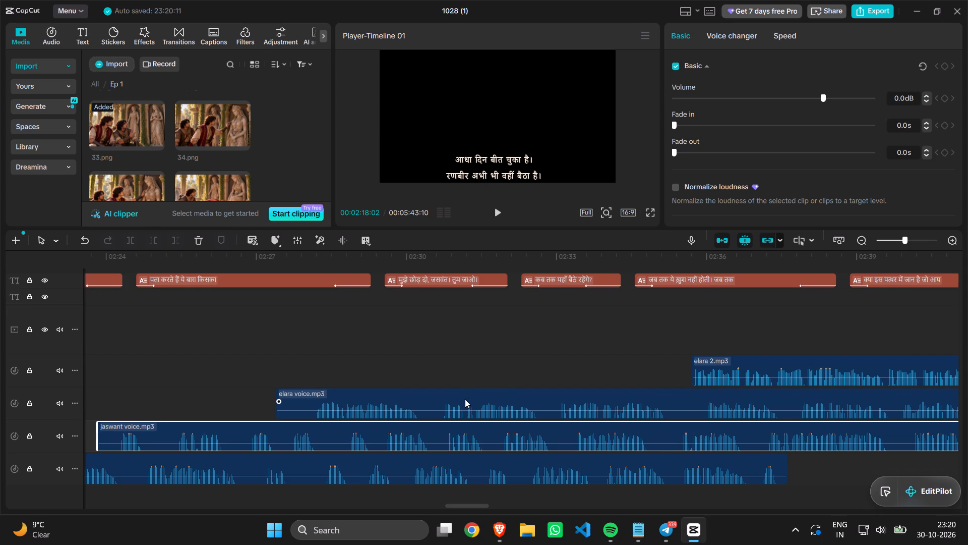
left_click_drag(465, 399, 482, 274)
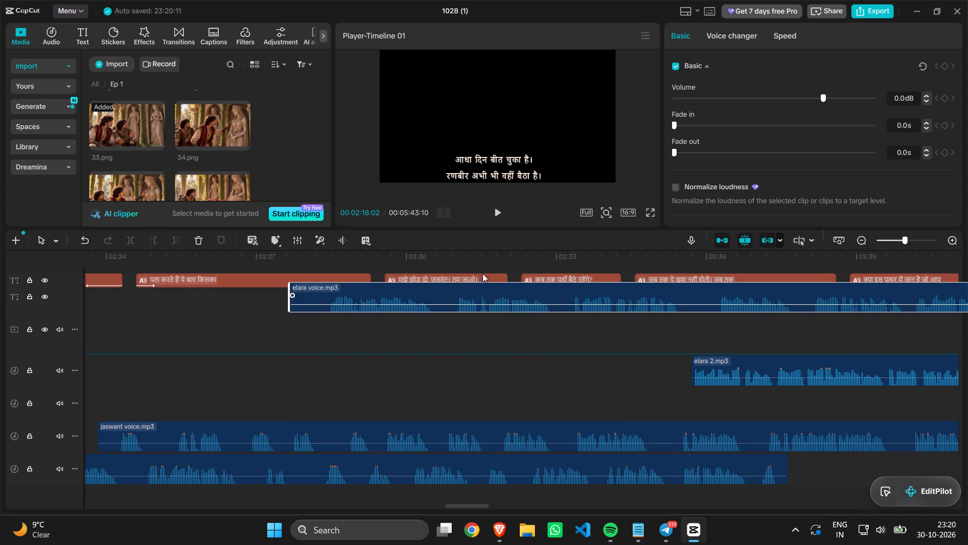
left_click_drag(482, 274, 522, 137)
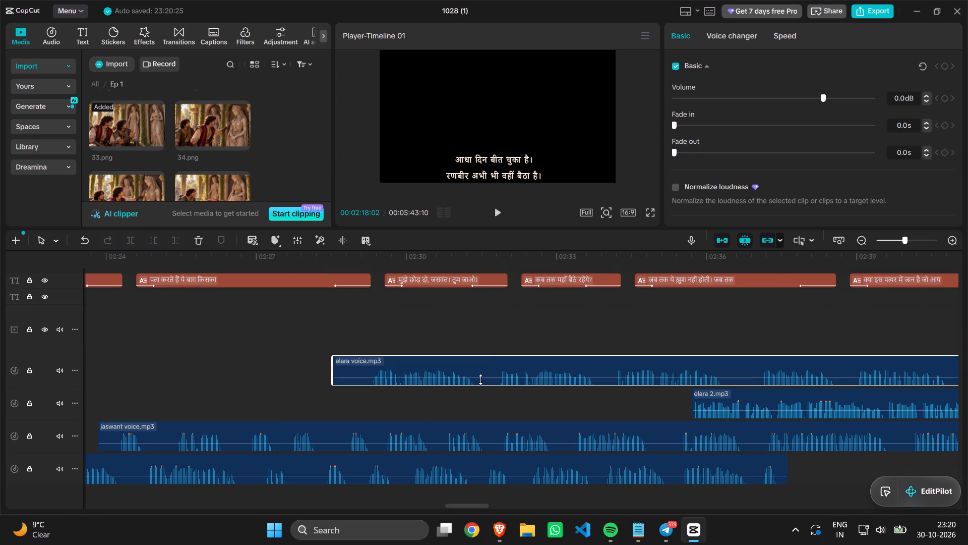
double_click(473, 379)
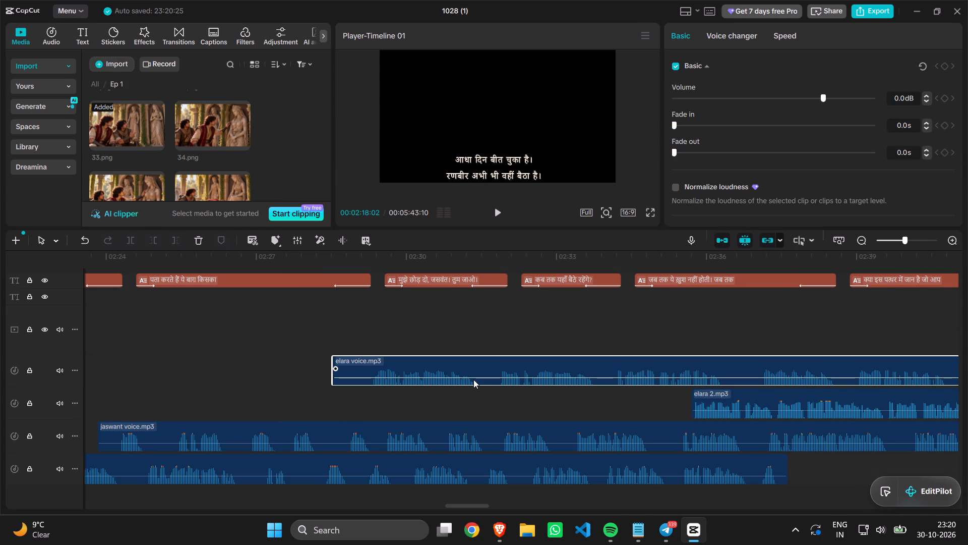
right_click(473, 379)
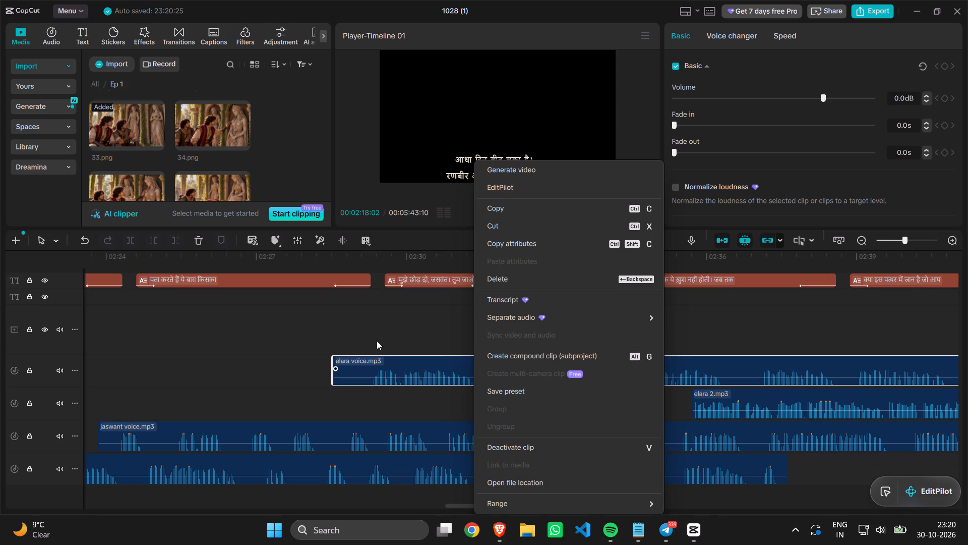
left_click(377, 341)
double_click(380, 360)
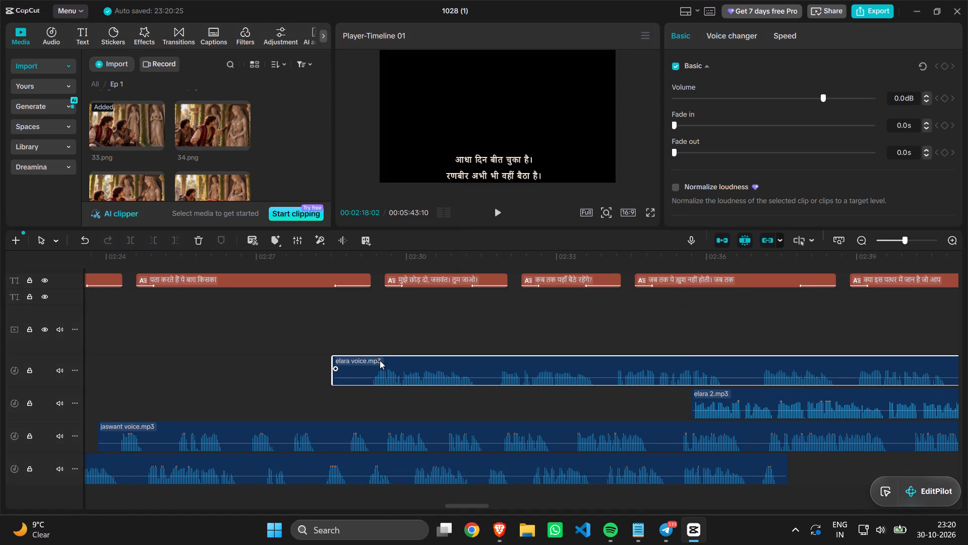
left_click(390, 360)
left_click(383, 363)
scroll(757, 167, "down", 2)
Play the voice clips and captions from 00:02:18:02 through to 00:02:41:05, listening for where Ranbir's lines fall.
key("space")
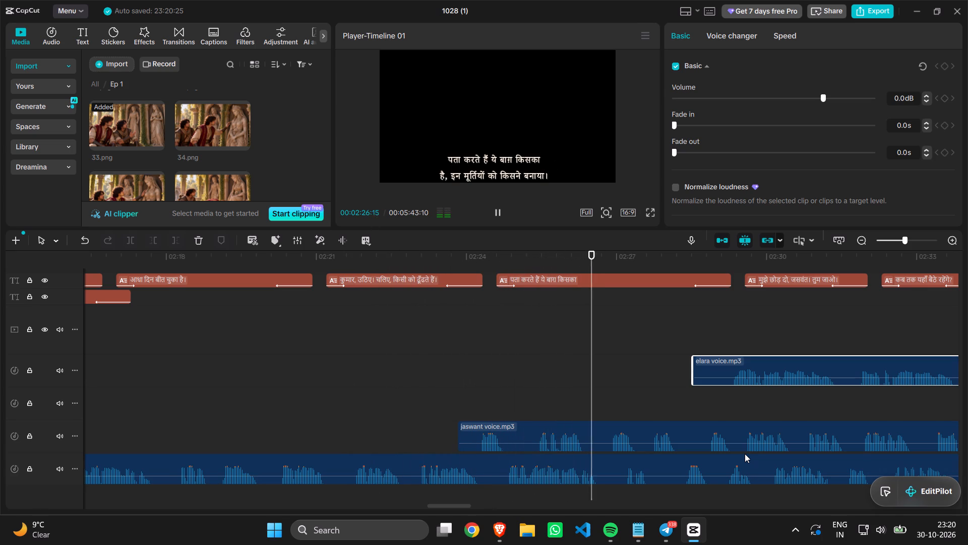
scroll(684, 433, "left", 1)
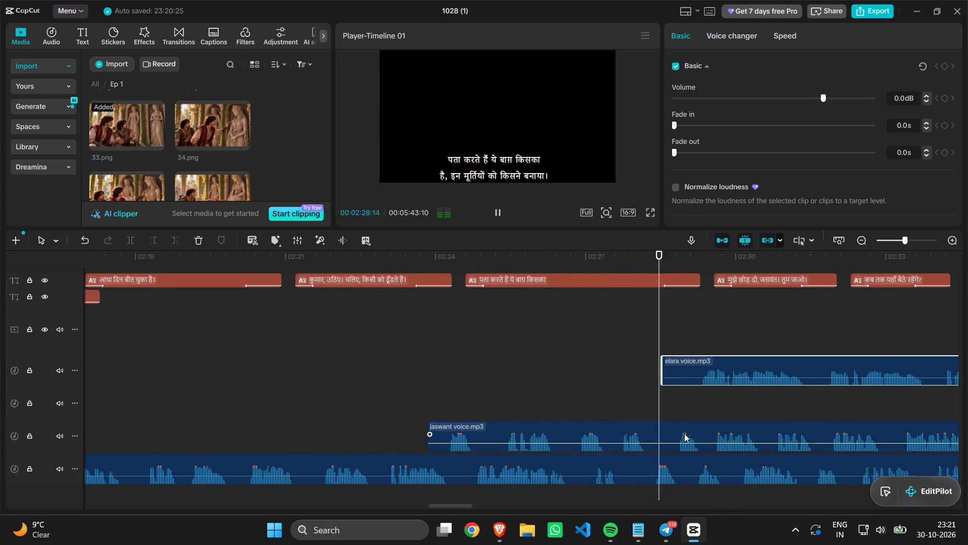
scroll(684, 433, "left", 2)
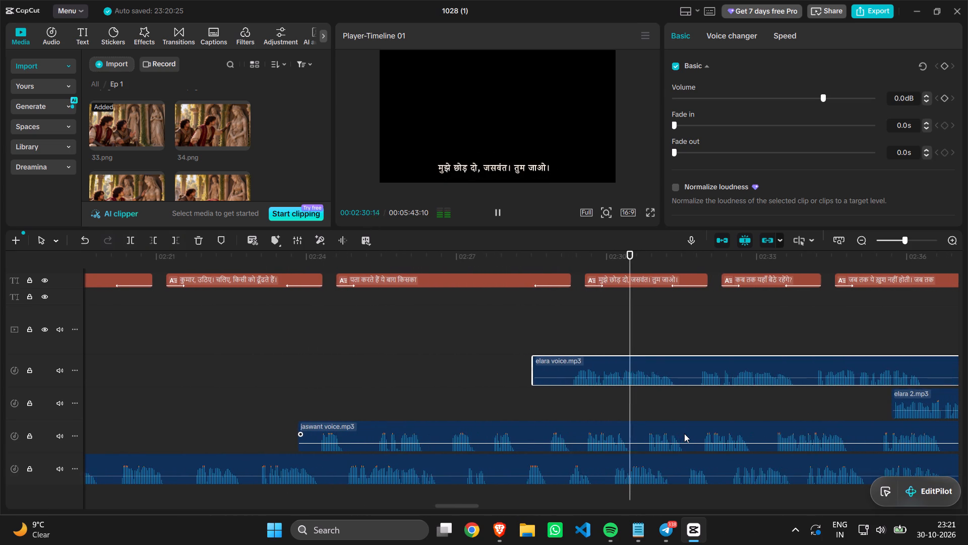
scroll(684, 433, "left", 2)
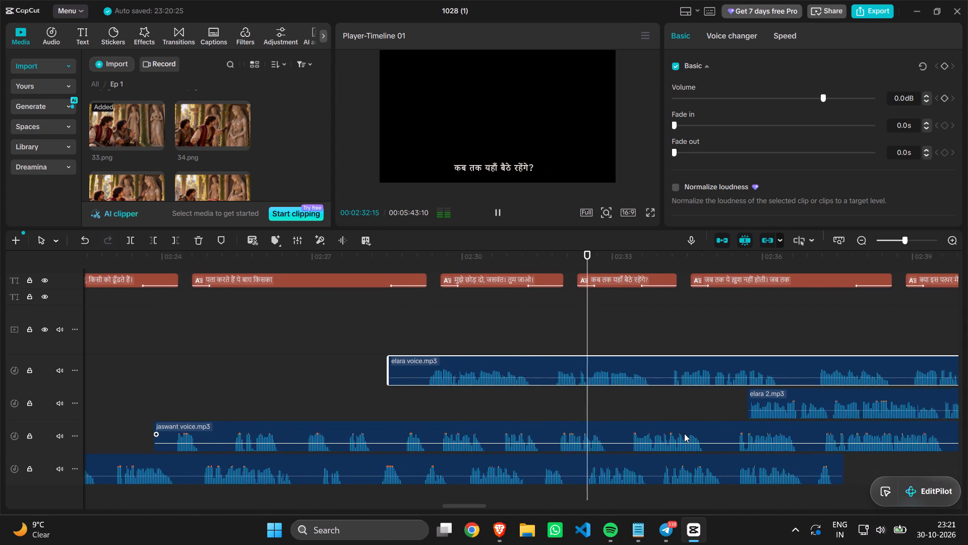
scroll(684, 433, "left", 2)
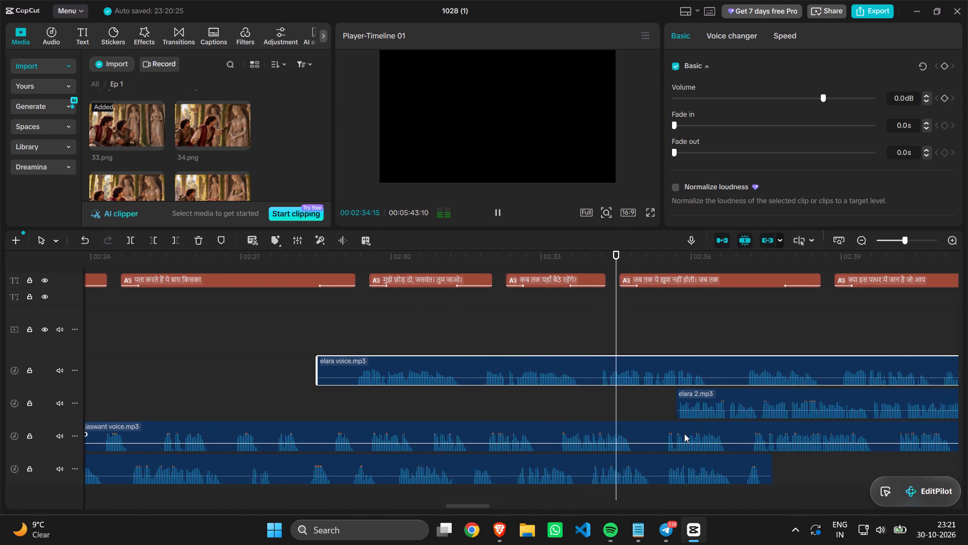
scroll(684, 433, "left", 1)
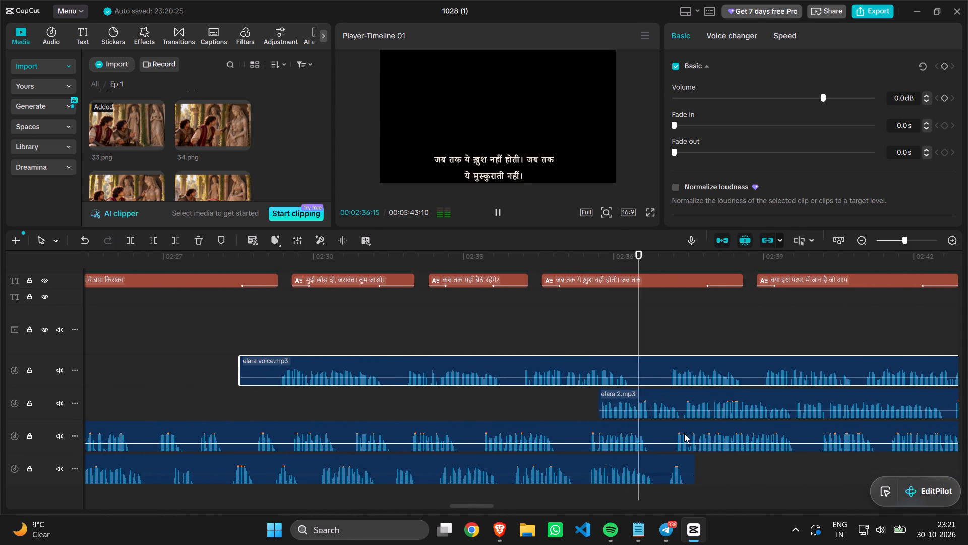
scroll(684, 433, "left", 1)
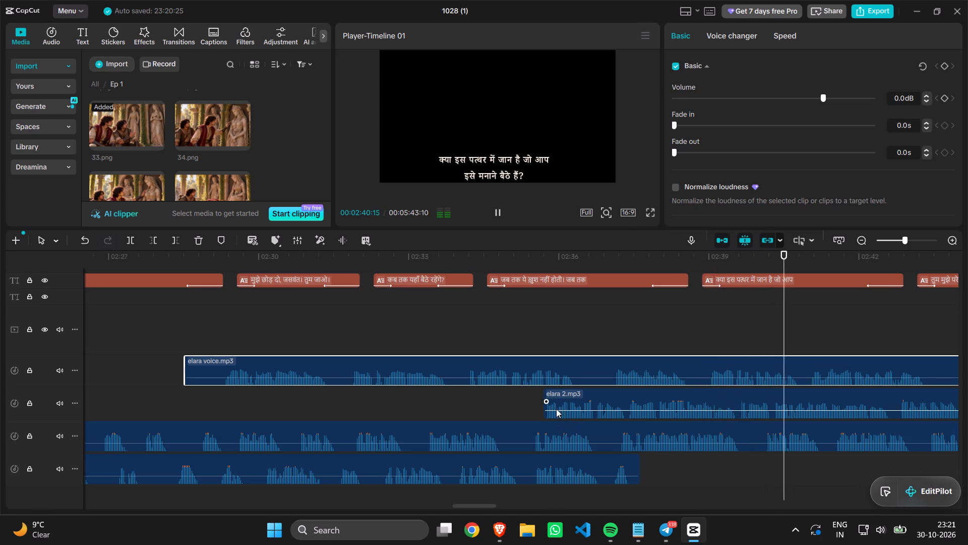
key("space")
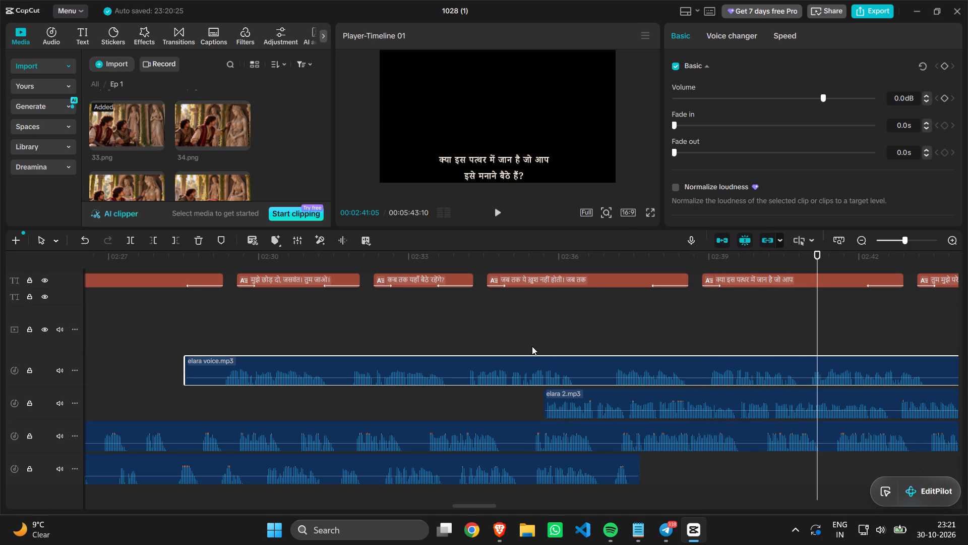
Replay the end of Ranbir's voice clip from about 00:02:35:09, within the caption "जब तक ये ख़ुश नहीं होती".
left_click(523, 338)
key("space")
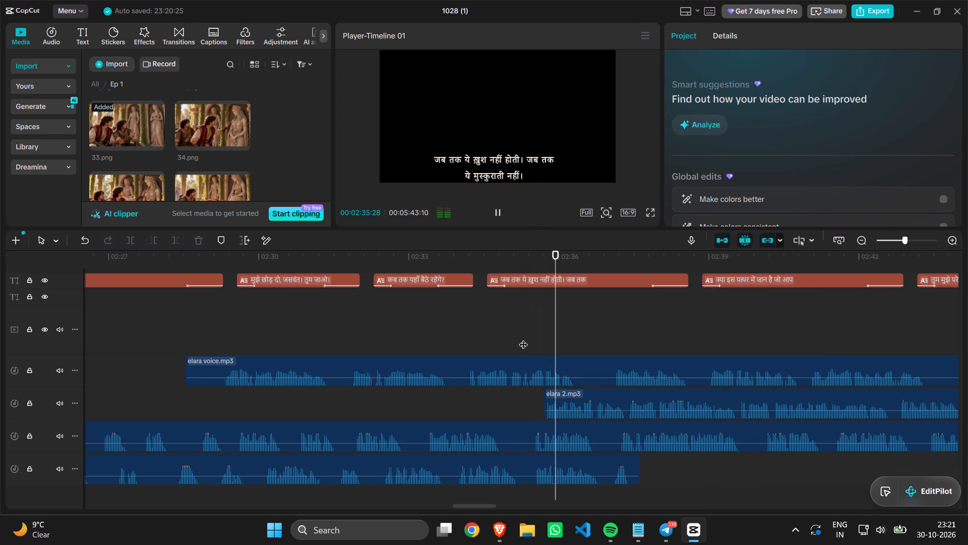
key("space")
key("space")
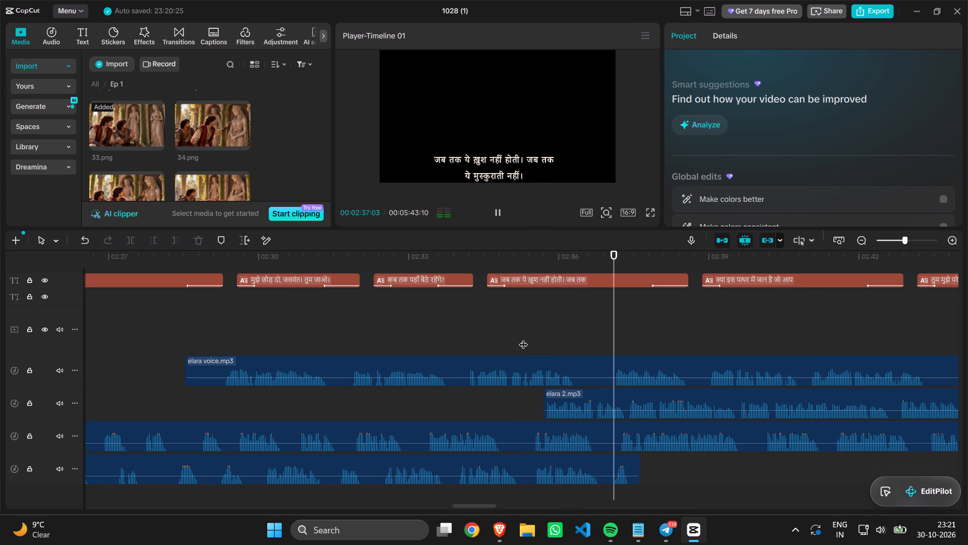
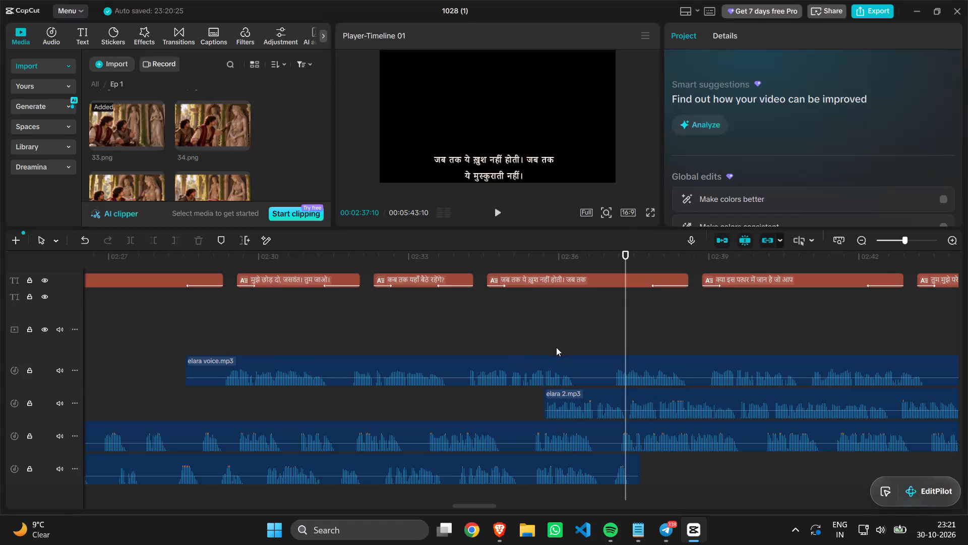
Move elara voice.mp3 earlier on its audio track, to start at about 00:02:24, just after the start of jaswant voice.mp3.
scroll(556, 347, "right", 1)
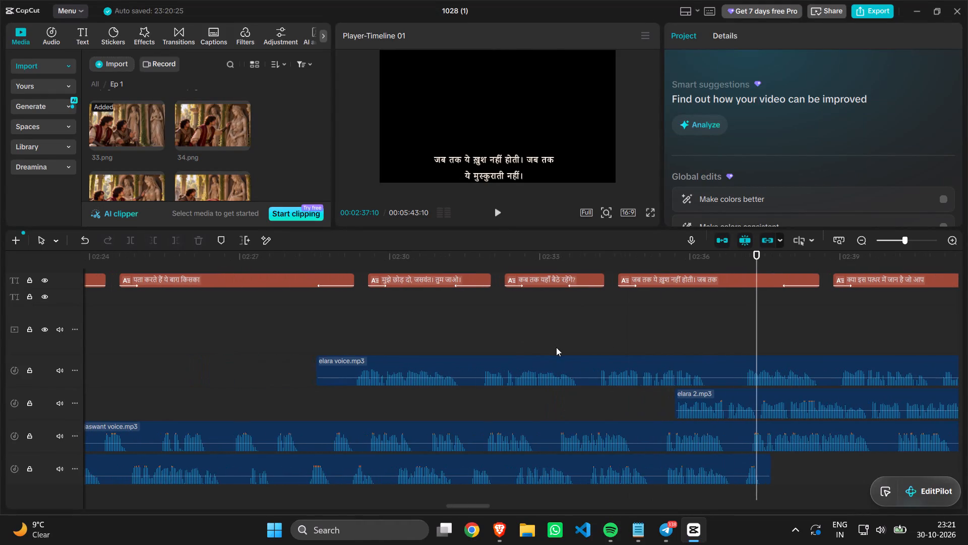
left_click_drag(534, 364, 293, 365)
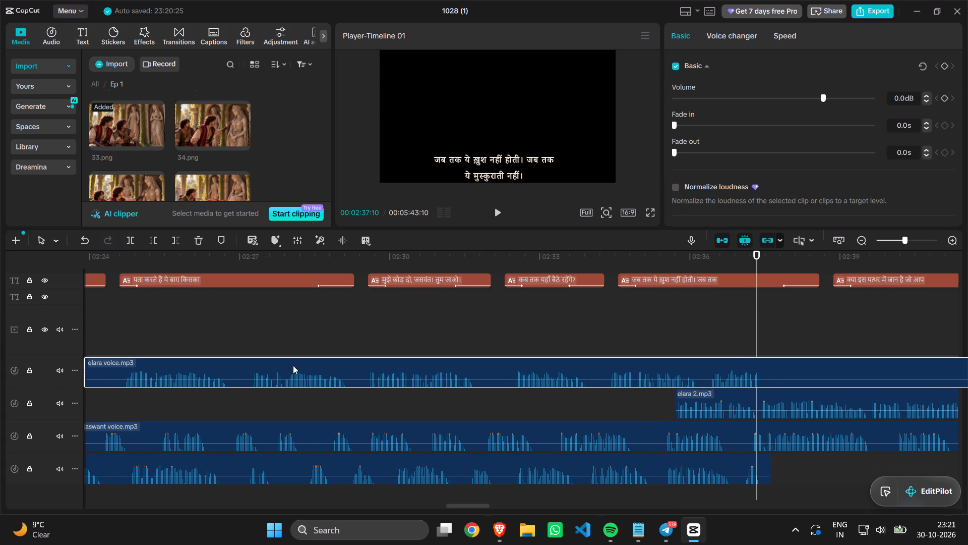
left_click_drag(293, 365, 219, 363)
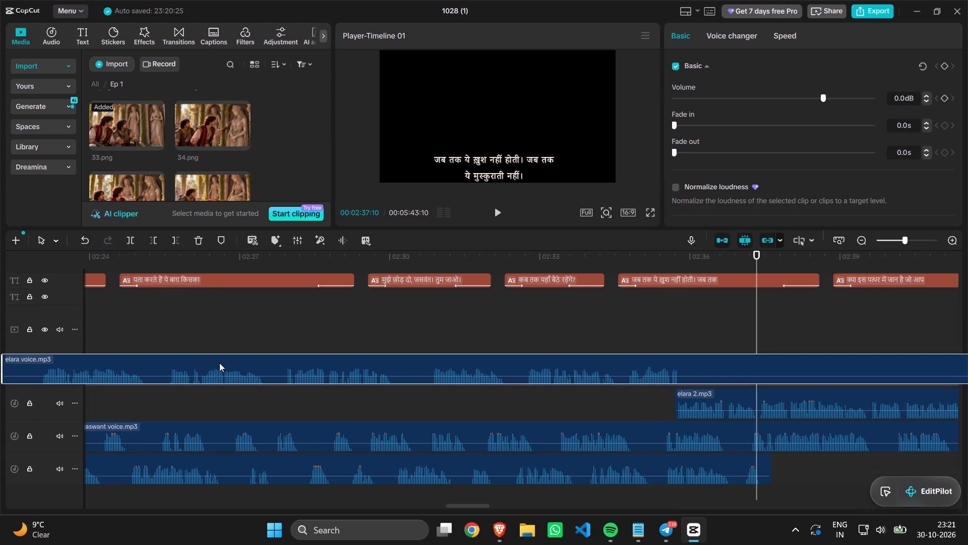
left_click_drag(219, 363, 321, 372)
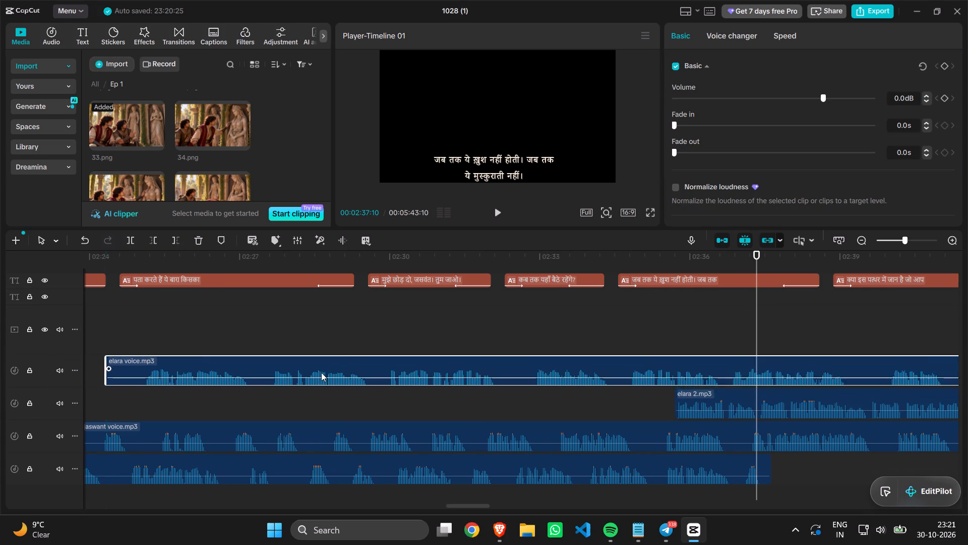
scroll(321, 372, "right", 8)
scroll(321, 372, "left", 1)
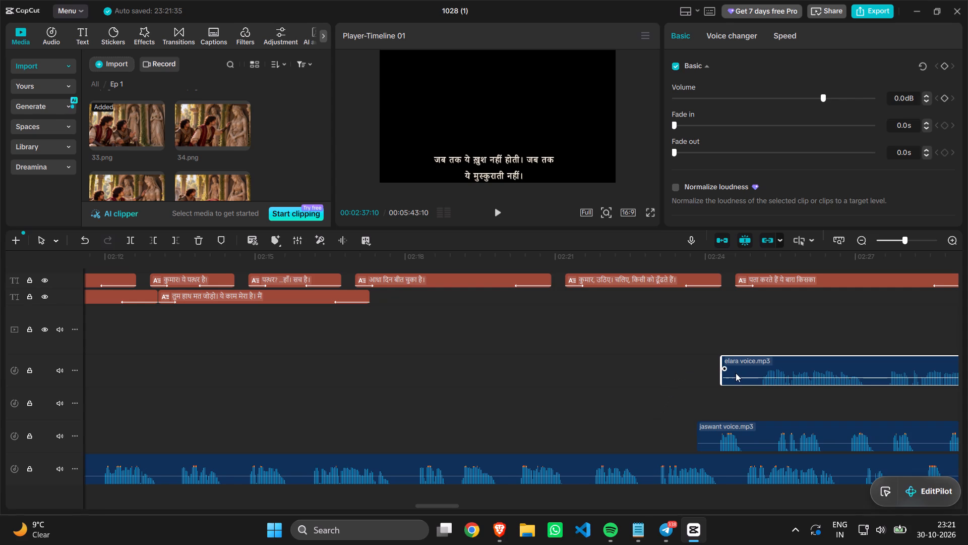
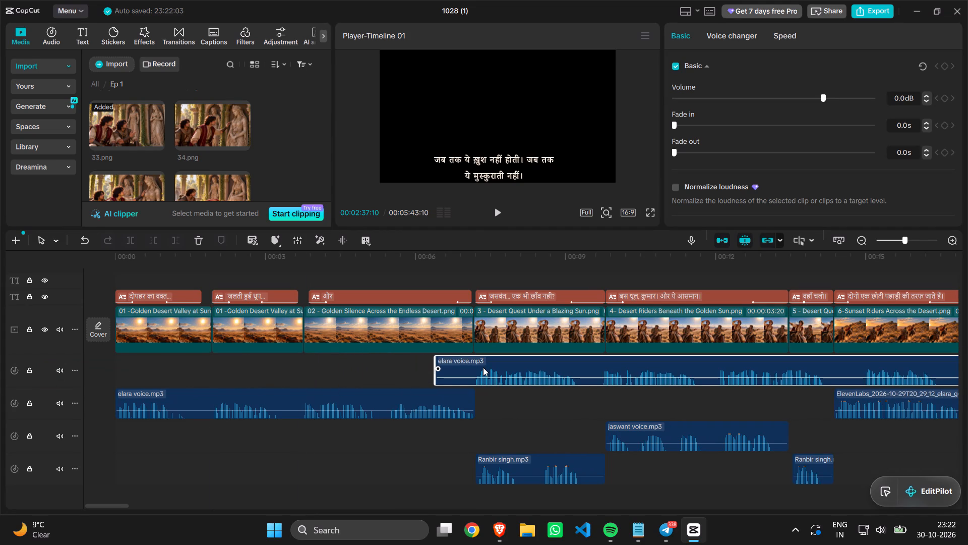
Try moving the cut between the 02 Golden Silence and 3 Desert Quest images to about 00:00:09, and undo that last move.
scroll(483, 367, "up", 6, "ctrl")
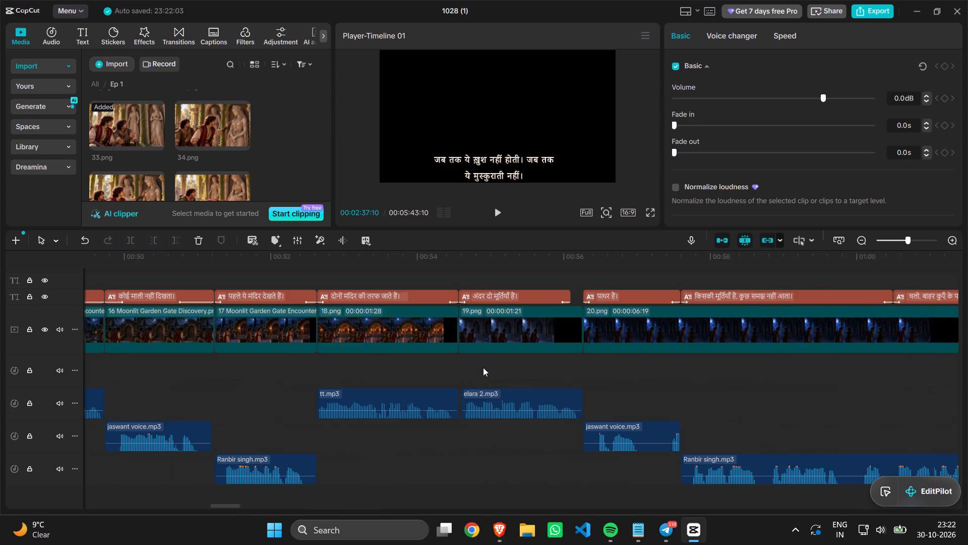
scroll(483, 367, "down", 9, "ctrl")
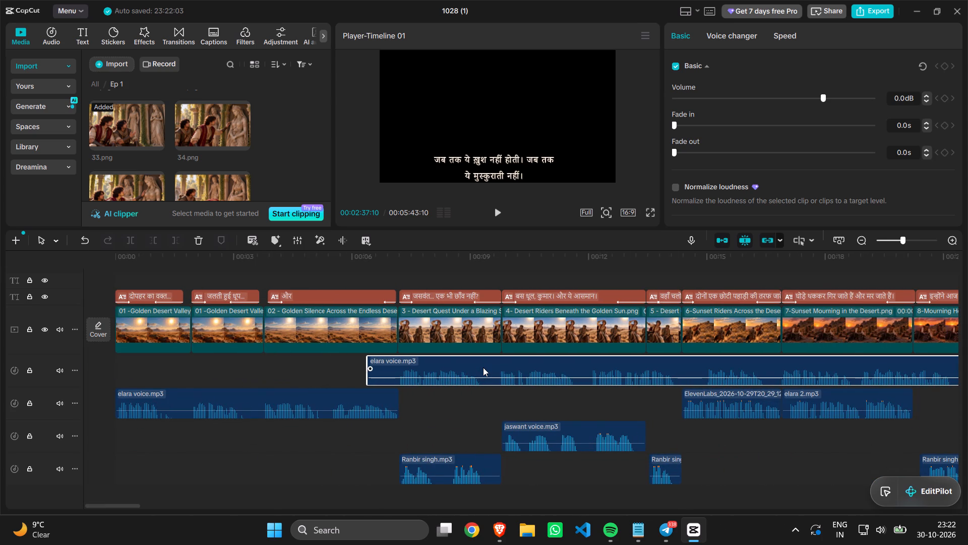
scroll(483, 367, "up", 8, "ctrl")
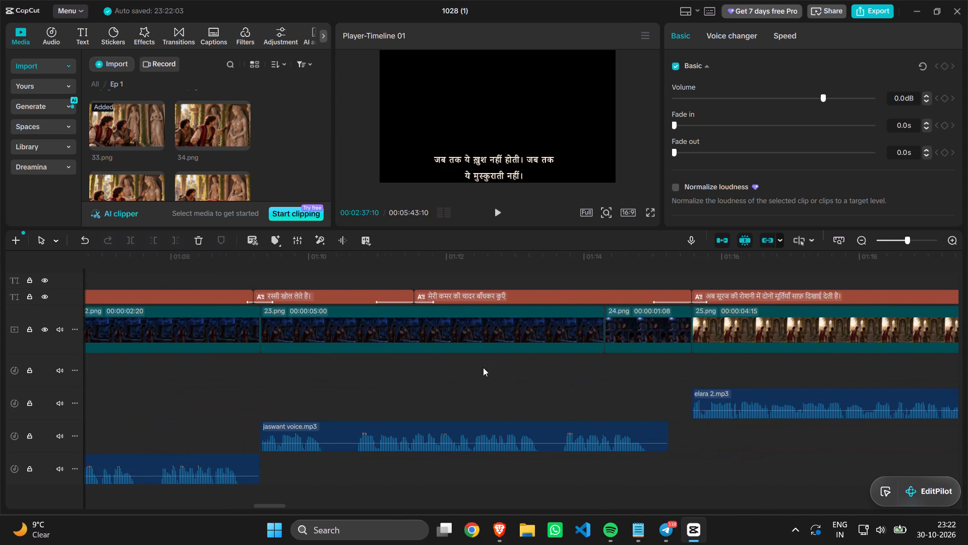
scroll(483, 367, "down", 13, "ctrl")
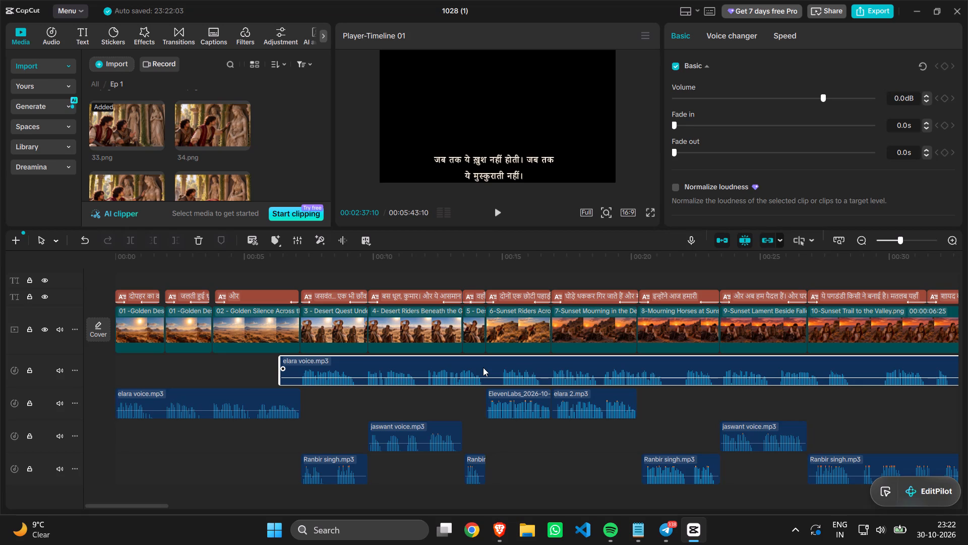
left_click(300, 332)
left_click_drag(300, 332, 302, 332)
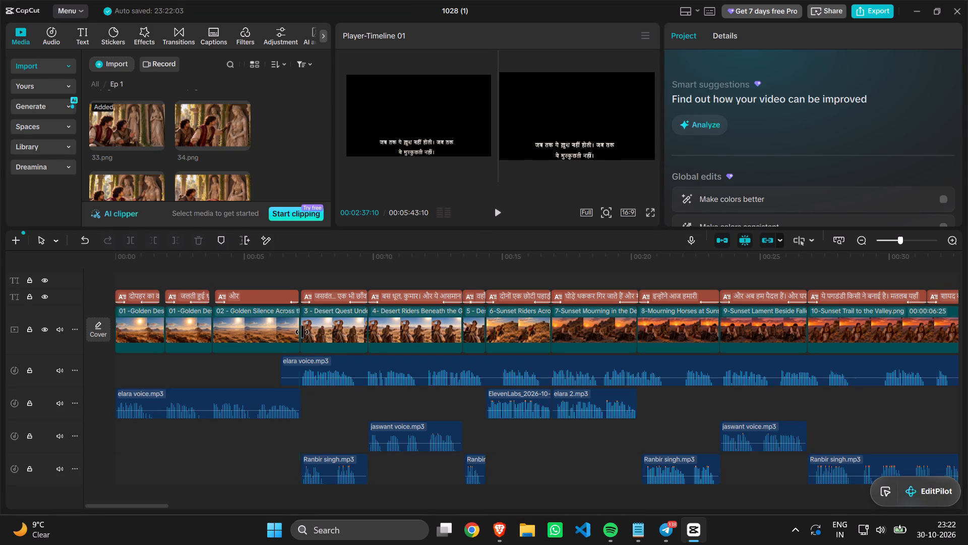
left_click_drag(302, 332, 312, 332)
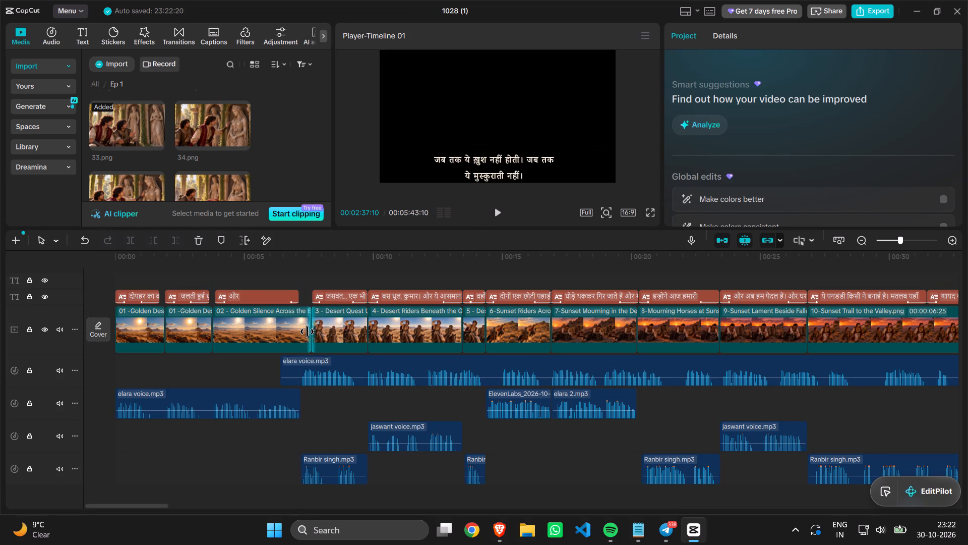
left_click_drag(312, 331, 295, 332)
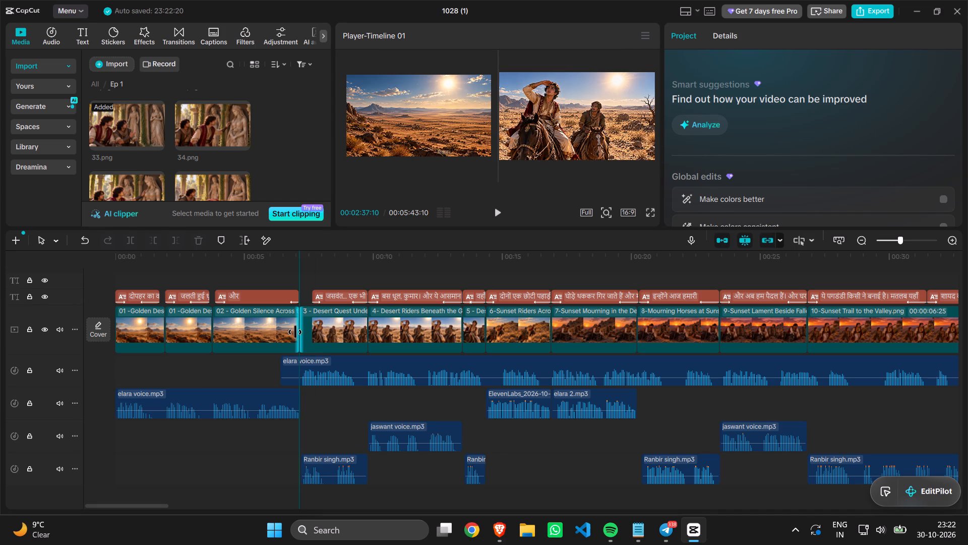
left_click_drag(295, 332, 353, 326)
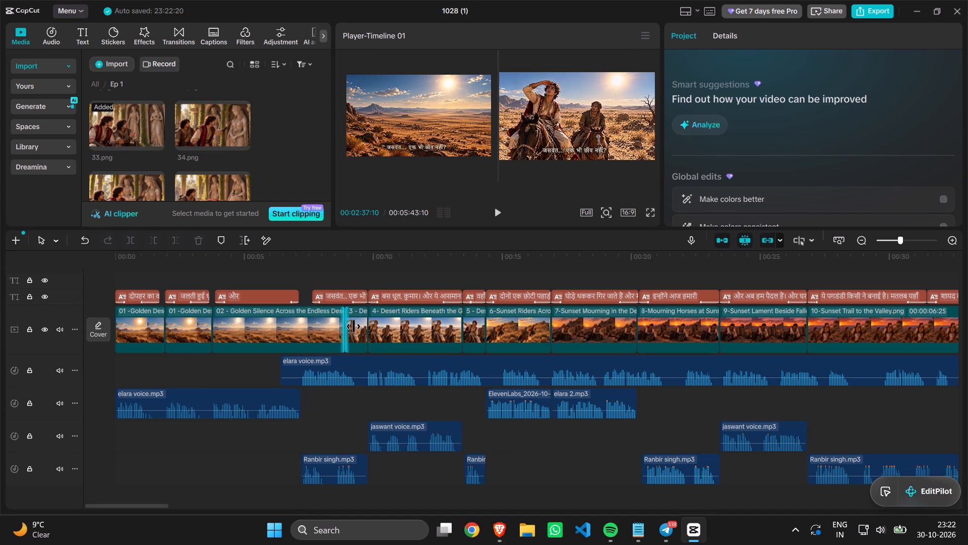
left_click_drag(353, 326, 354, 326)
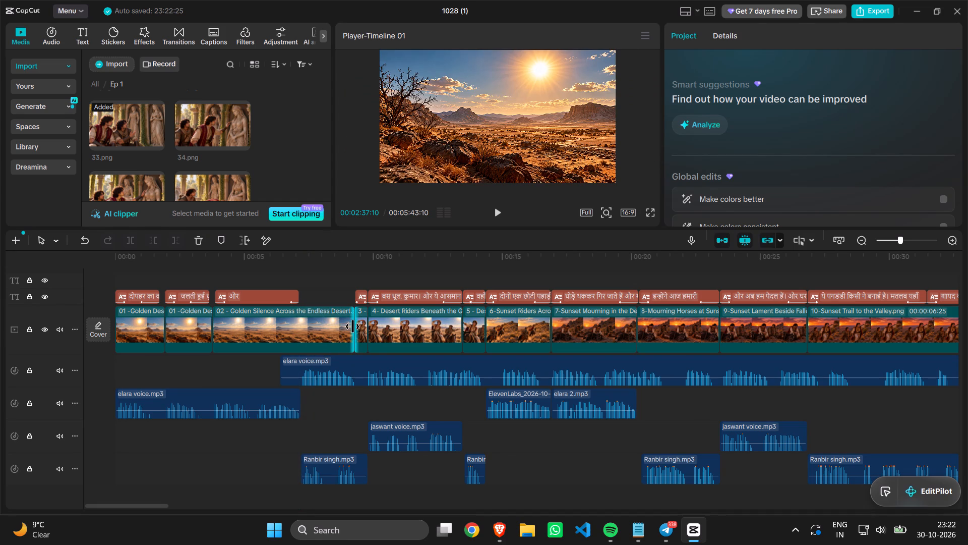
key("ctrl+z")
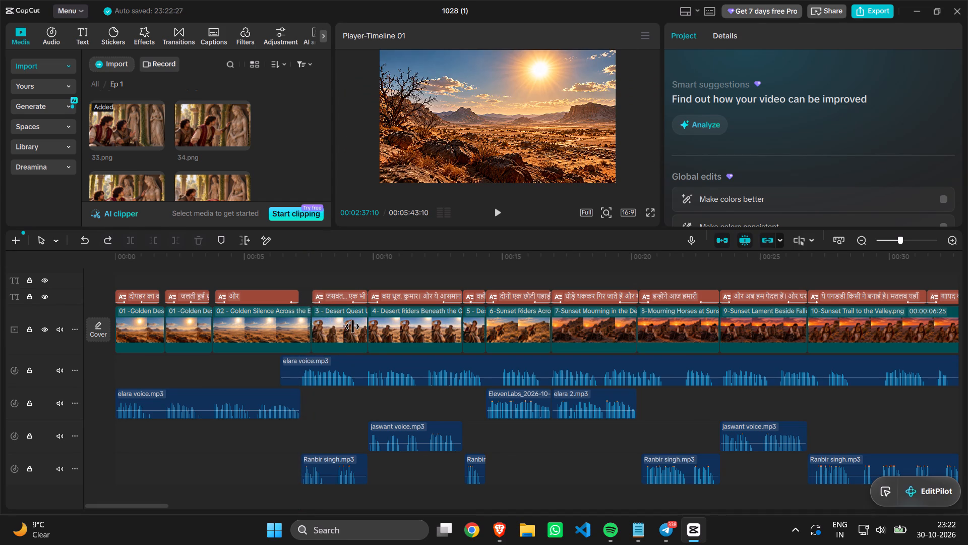
Look along the timeline between the opening images and about 00:02:24 to check where the images, captions and voice clips sit.
scroll(380, 346, "up", 4, "ctrl")
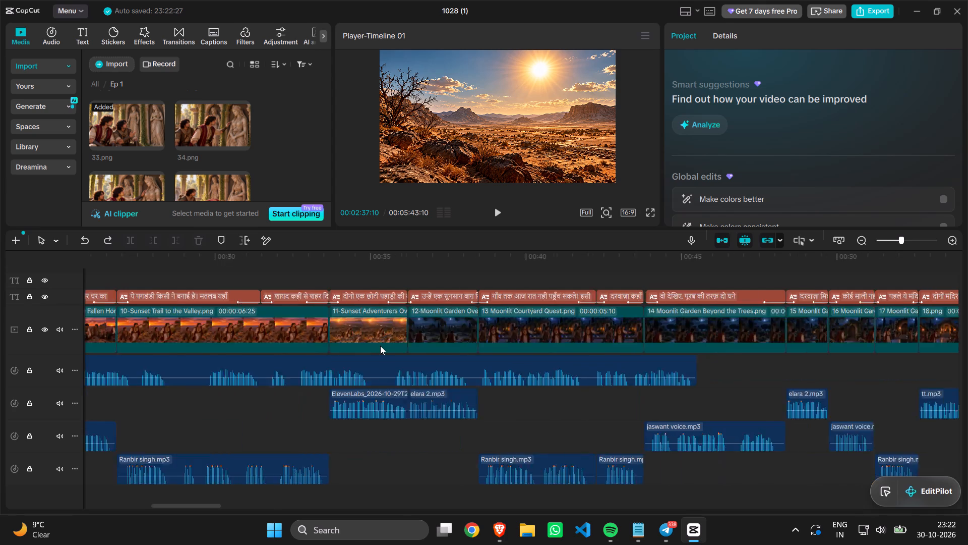
scroll(380, 346, "up", 4, "ctrl")
scroll(476, 355, "up", 2, "ctrl")
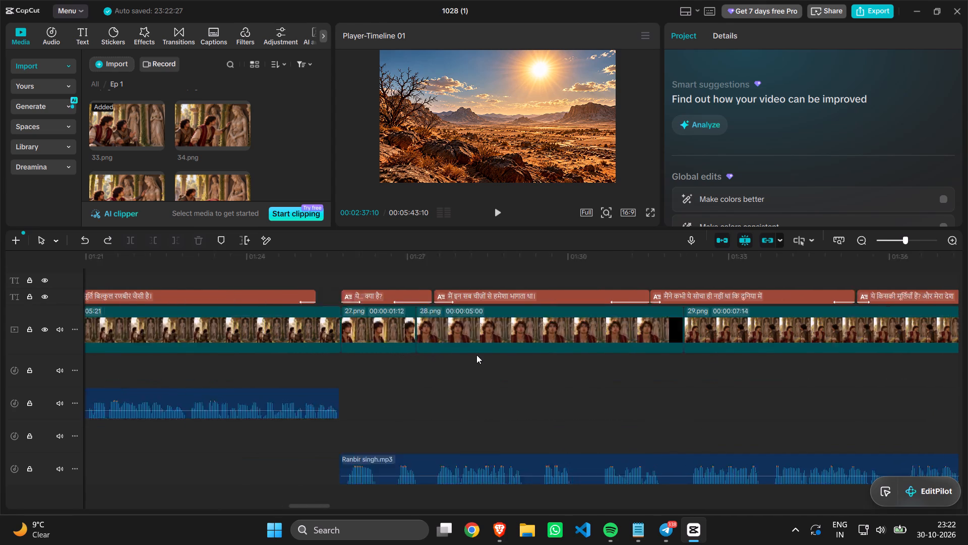
scroll(476, 355, "up", 19, "ctrl")
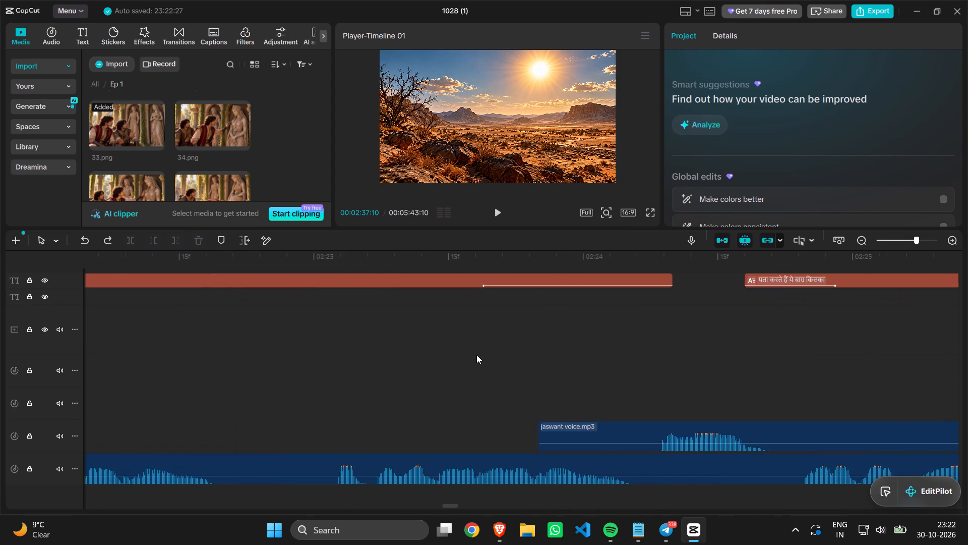
scroll(476, 355, "up", 8, "ctrl")
scroll(476, 355, "down", 2)
scroll(673, 298, "right", 15)
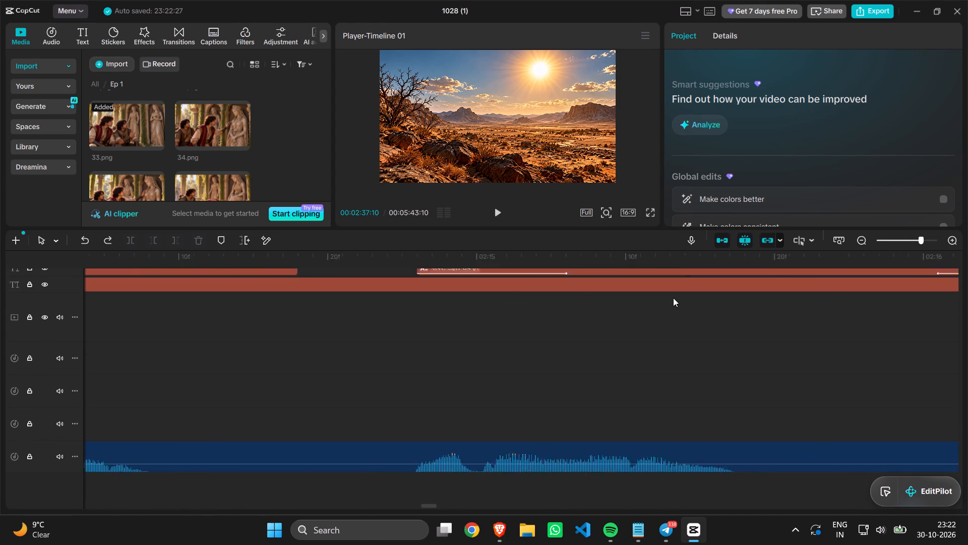
scroll(673, 298, "right", 20)
scroll(673, 298, "right", 8)
scroll(673, 298, "right", 20)
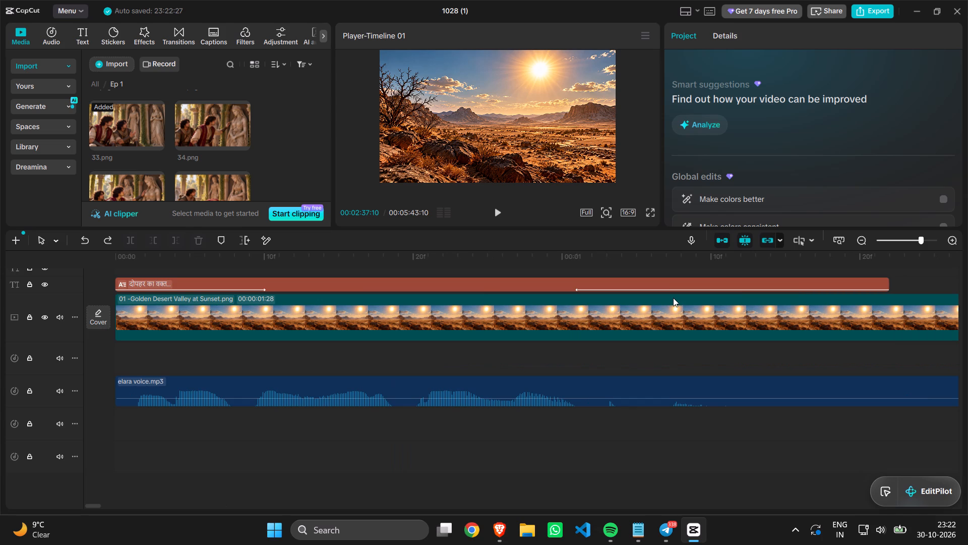
scroll(557, 384, "up", 4, "ctrl")
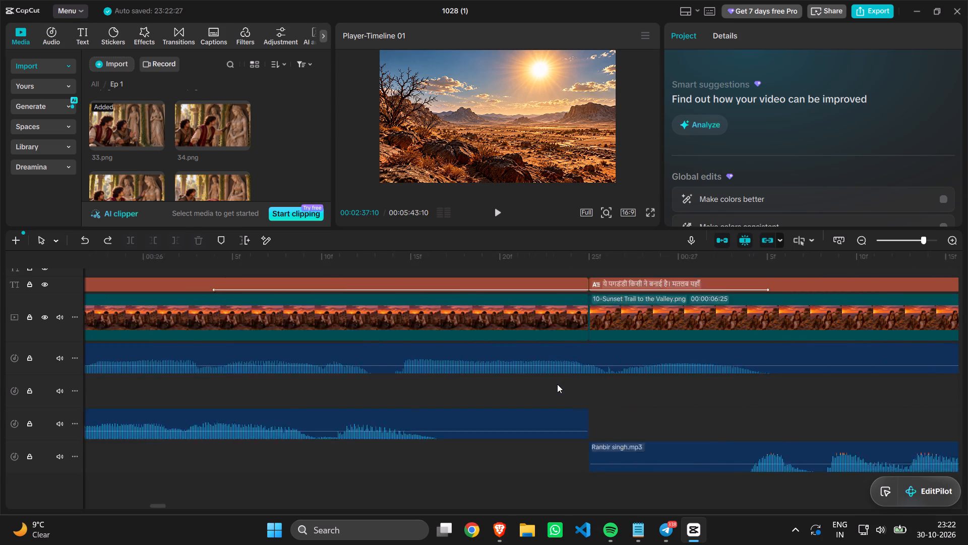
scroll(557, 384, "up", 2, "ctrl")
scroll(557, 384, "down", 12, "ctrl")
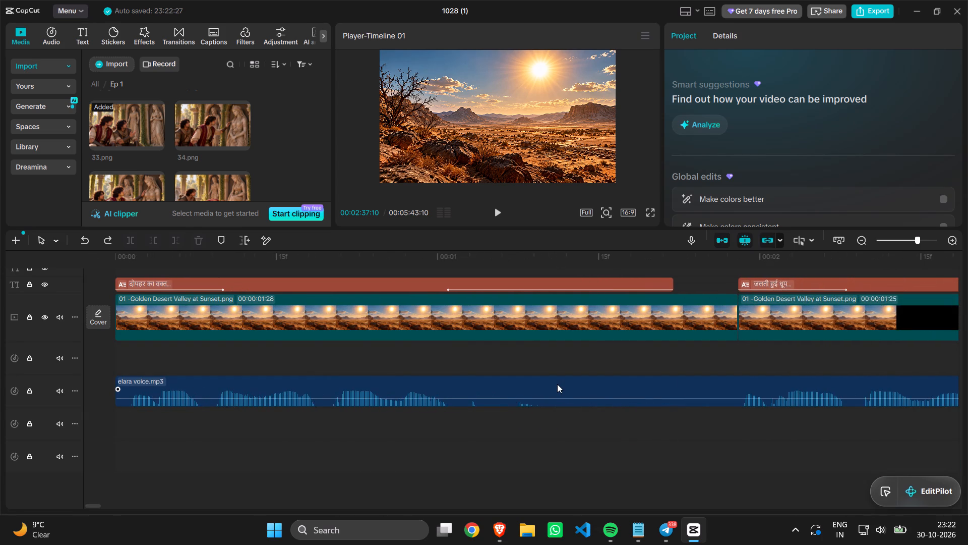
scroll(557, 384, "down", 5, "ctrl")
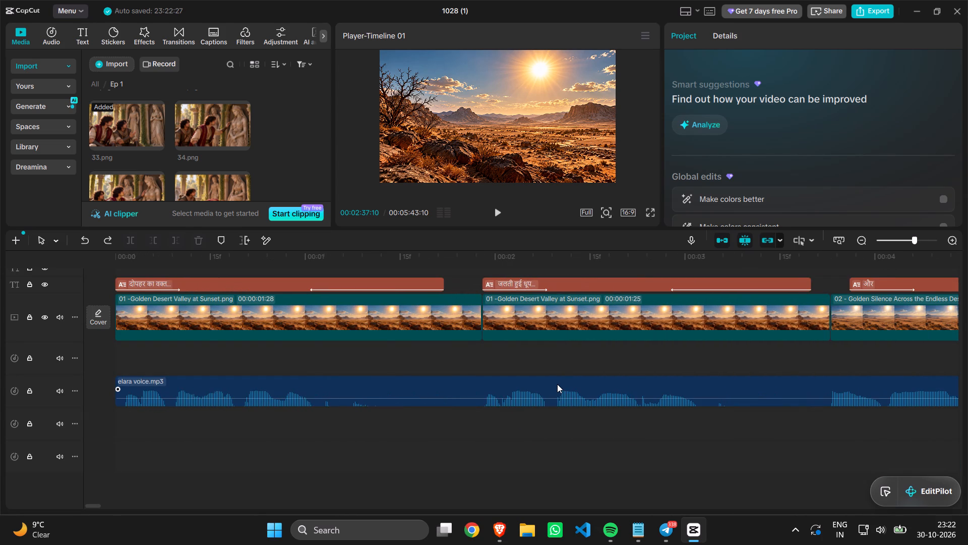
Undo the remaining image cut moves near the opening and the recent moves of elara voice.mp3 on the audio tracks.
key("ctrl+z")
key("ctrl+z")
key("ctrl+z")
key("ctrl+z")
key("ctrl+z")
key("ctrl+z")
Look along the timeline from the opening to the end of 33.png to check how the images, captions and voice clips line up.
scroll(557, 384, "down", 20, "ctrl")
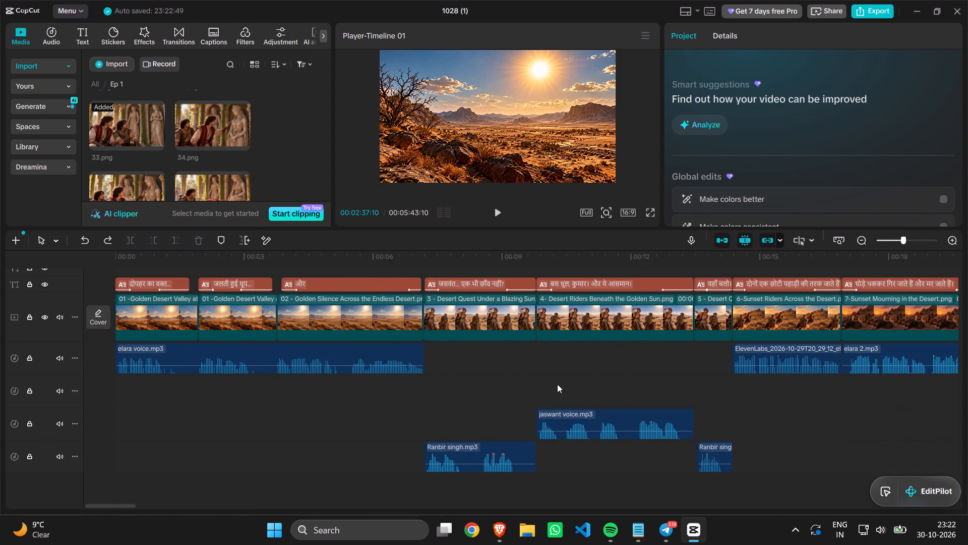
scroll(557, 384, "down", 8, "ctrl")
scroll(557, 384, "left", 13)
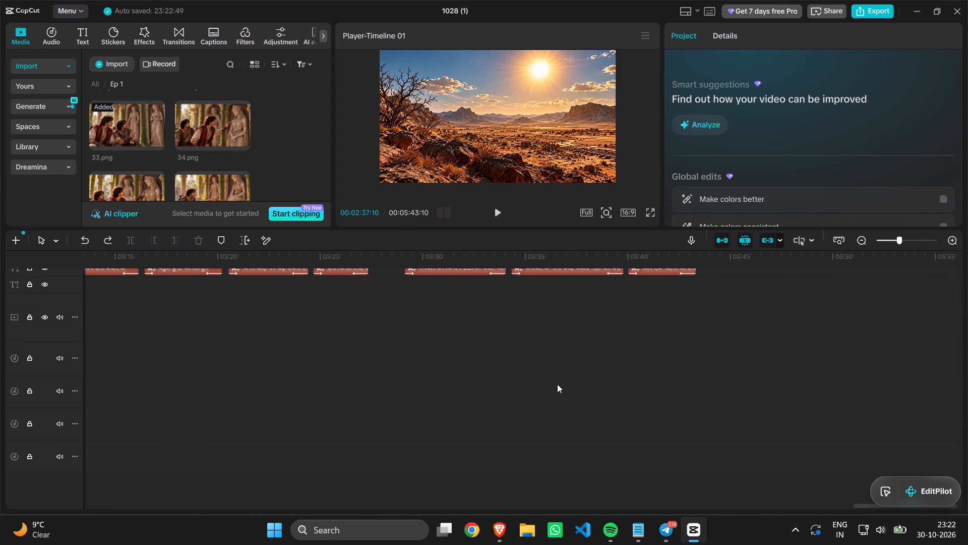
scroll(557, 384, "down", 8, "ctrl")
scroll(557, 384, "right", 4)
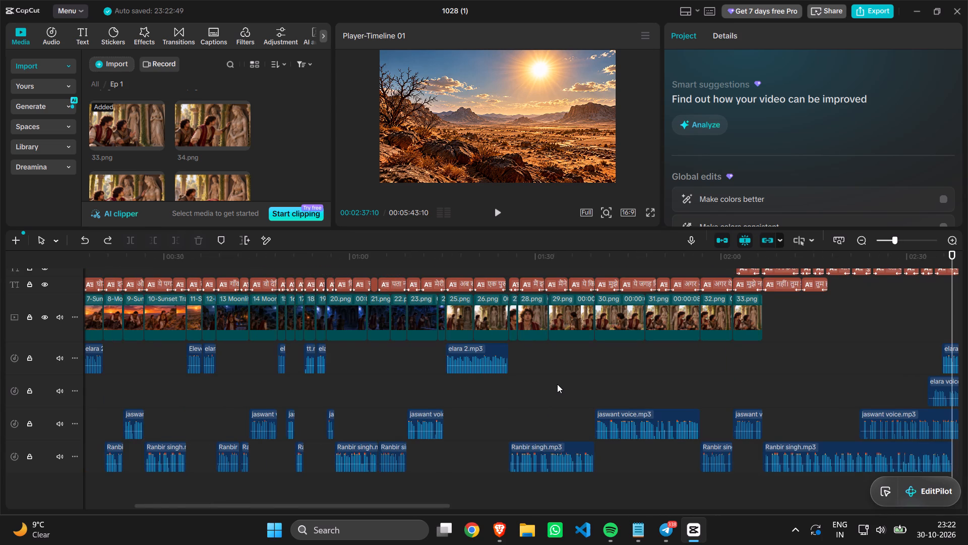
scroll(557, 384, "left", 1)
scroll(557, 384, "up", 2, "ctrl")
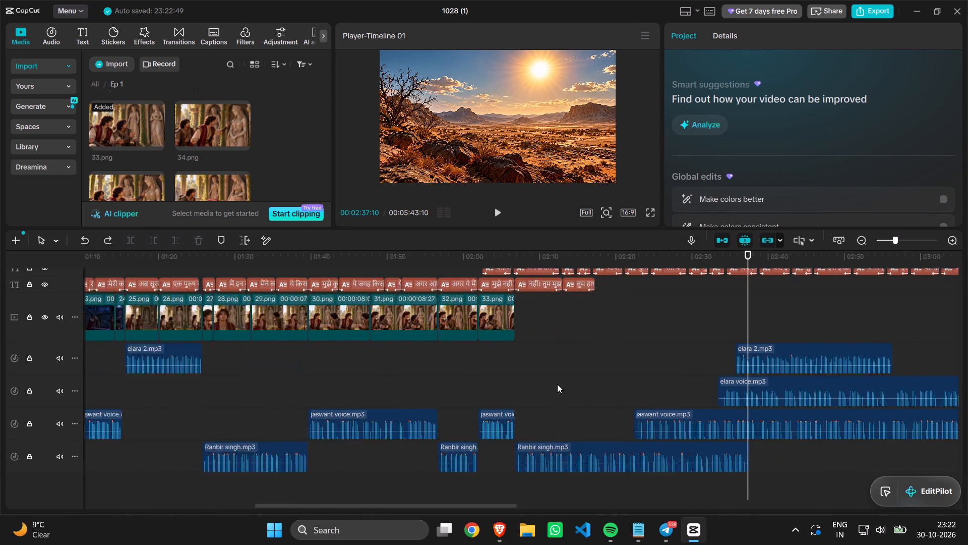
scroll(557, 384, "up", 4, "ctrl")
scroll(360, 368, "right", 1)
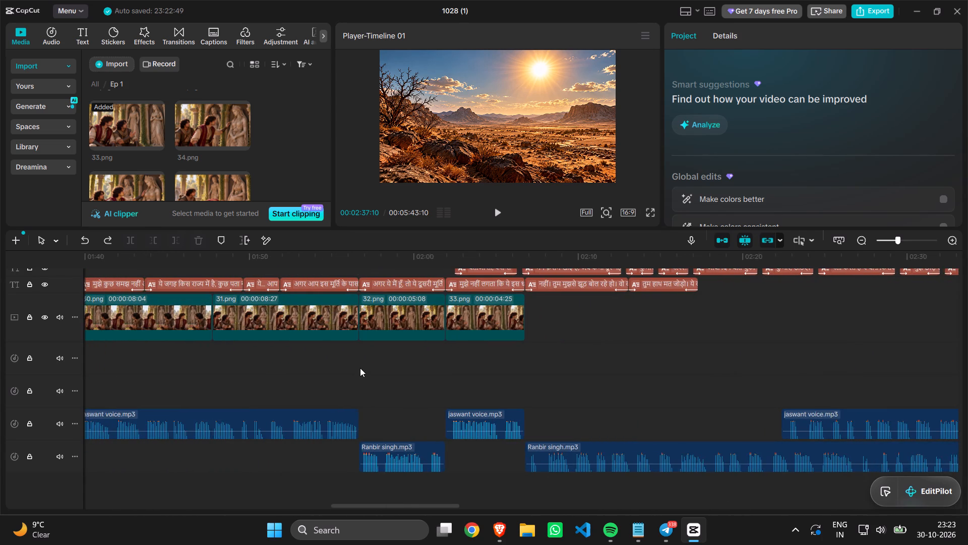
scroll(360, 368, "up", 8, "ctrl")
scroll(360, 368, "right", 1)
scroll(360, 368, "up", 1, "ctrl")
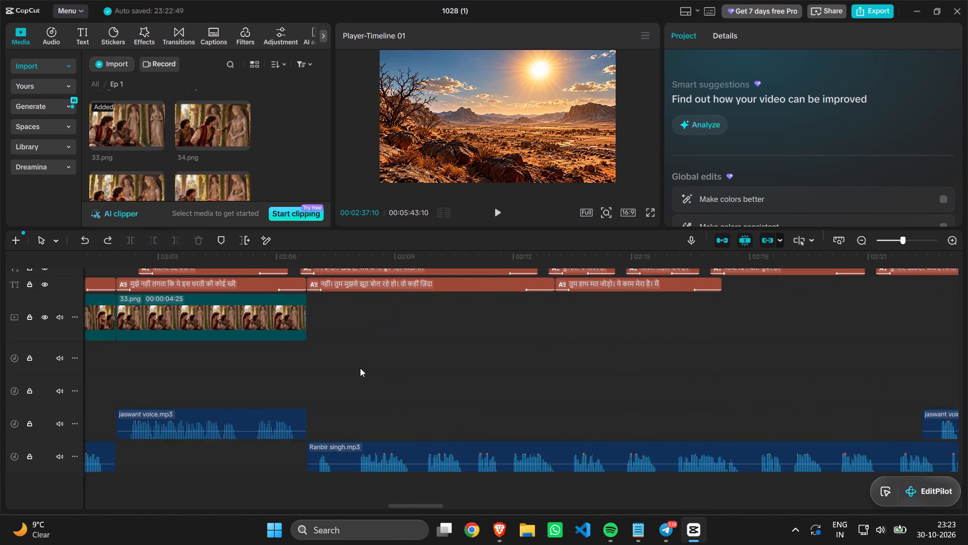
scroll(360, 368, "up", 4, "ctrl")
scroll(360, 368, "right", 3)
scroll(360, 368, "up", 1, "ctrl")
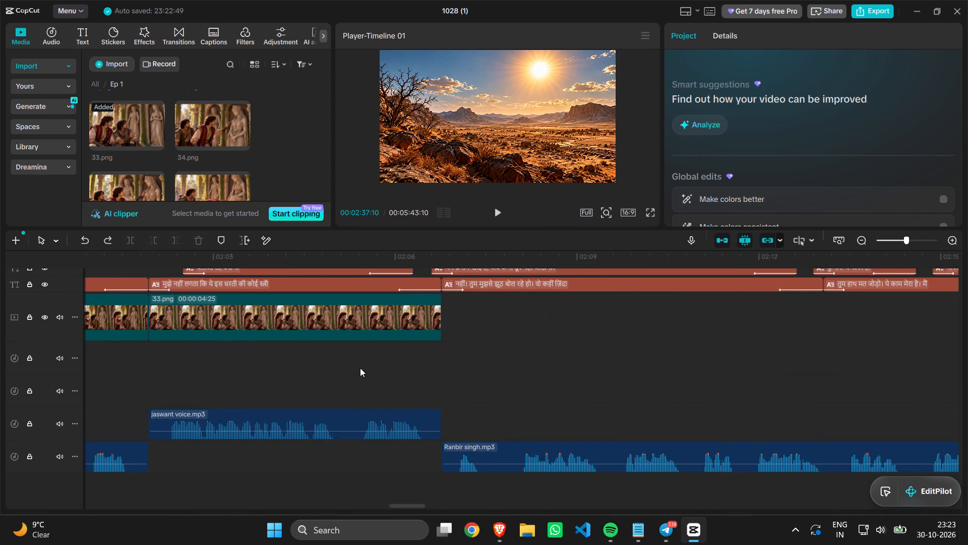
scroll(360, 368, "up", 2, "ctrl")
scroll(360, 368, "right", 1)
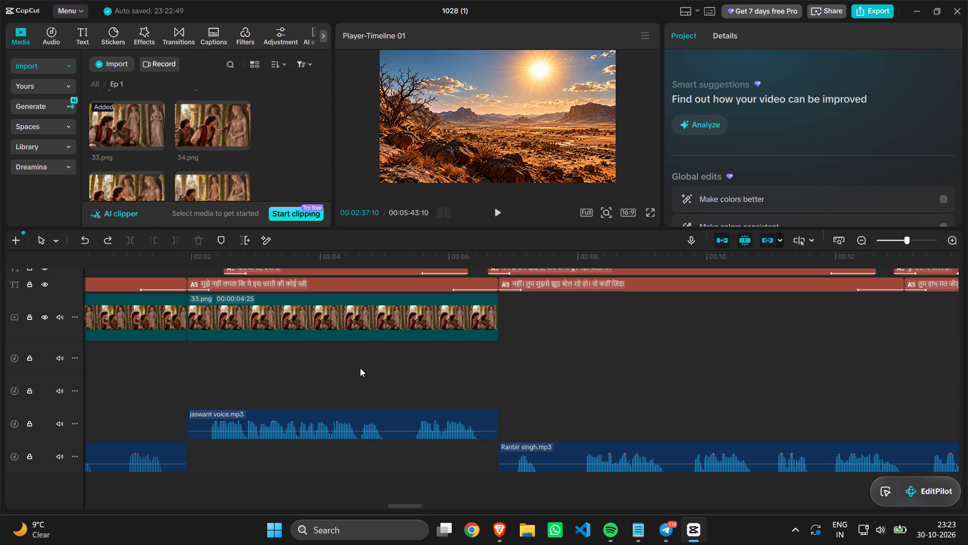
left_click(484, 388)
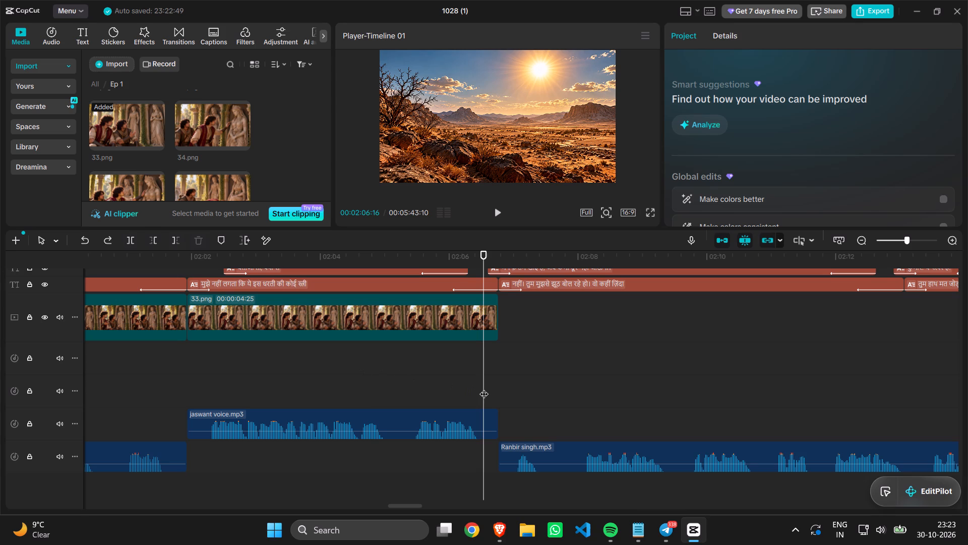
key("space")
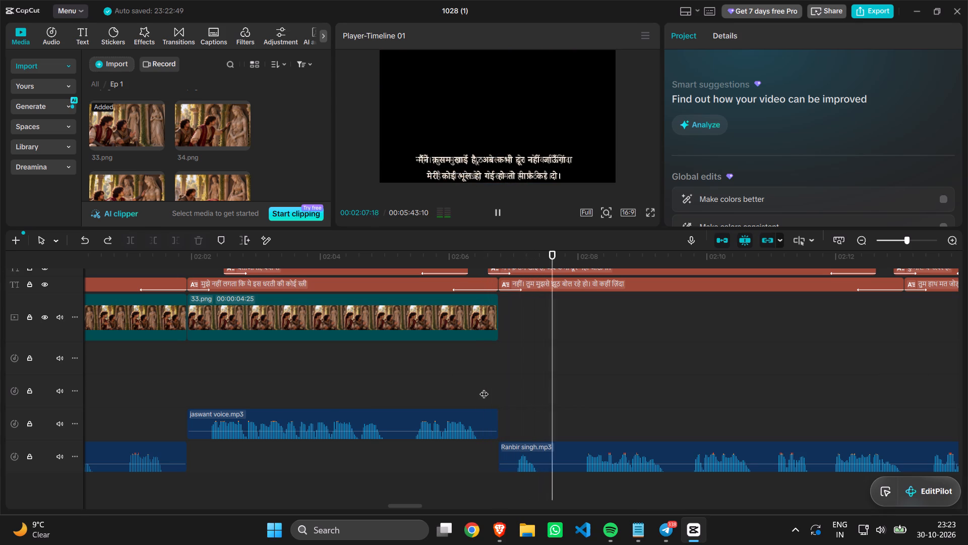
scroll(484, 388, "left", 2)
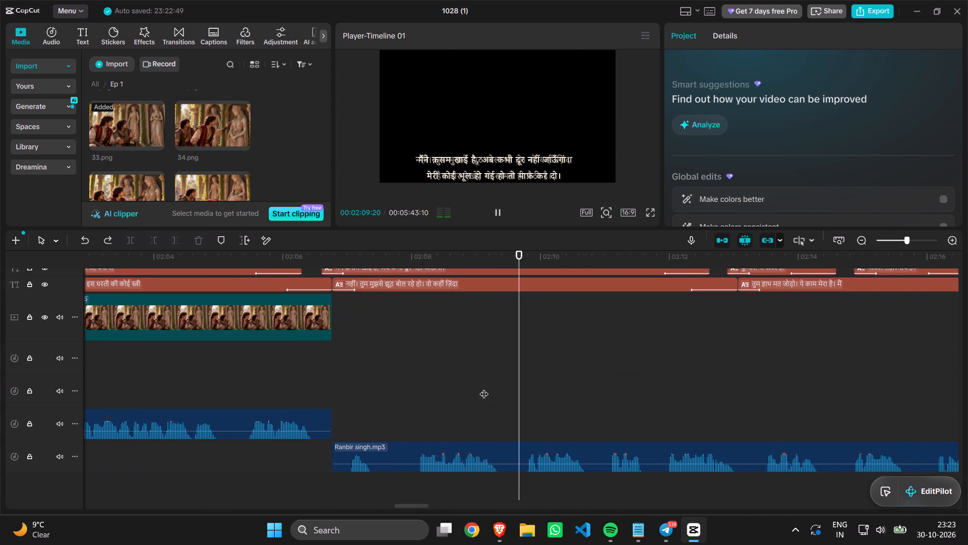
scroll(484, 388, "left", 1)
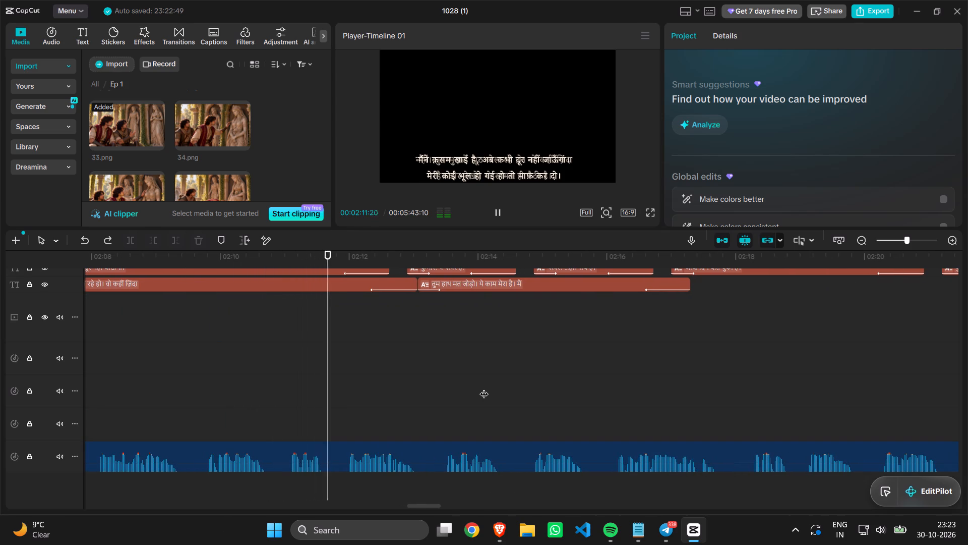
scroll(484, 388, "left", 1)
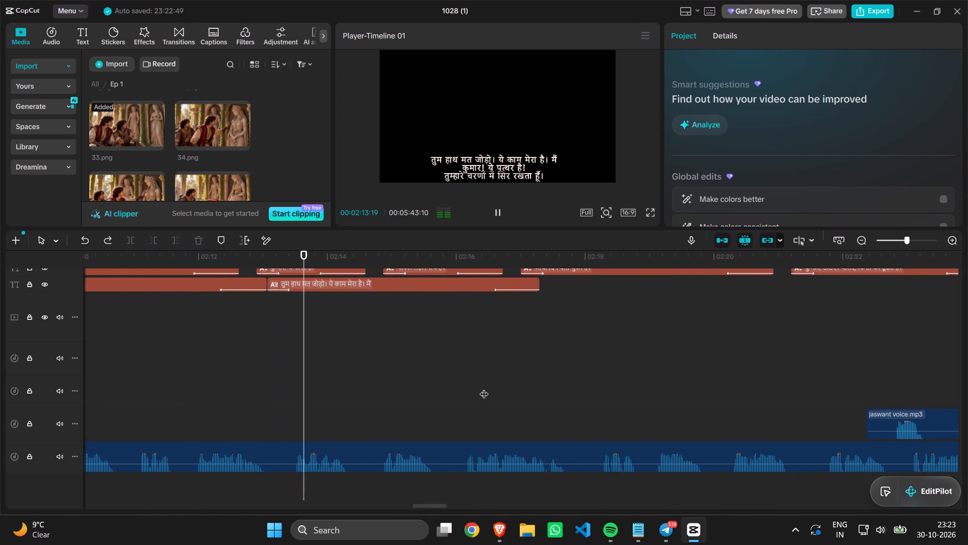
scroll(484, 388, "left", 1)
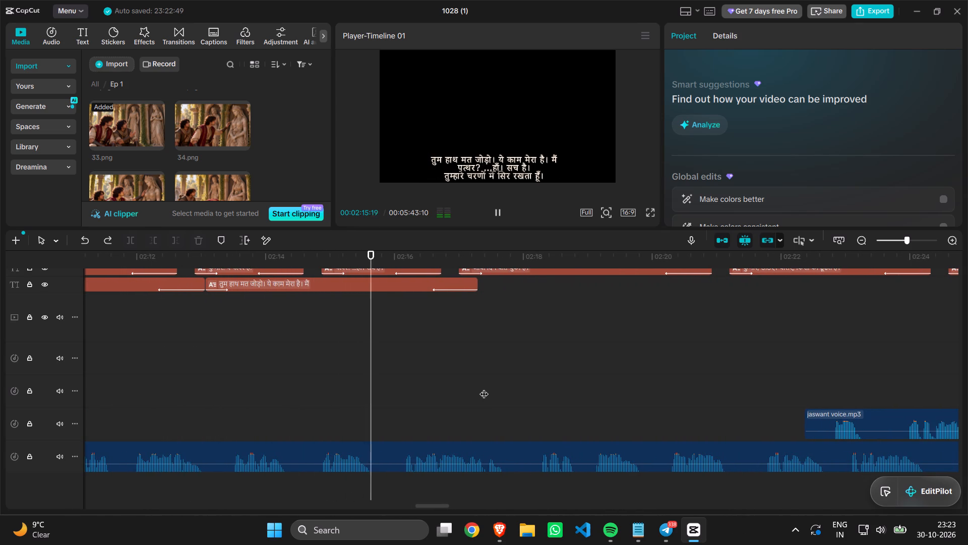
scroll(484, 388, "right", 1)
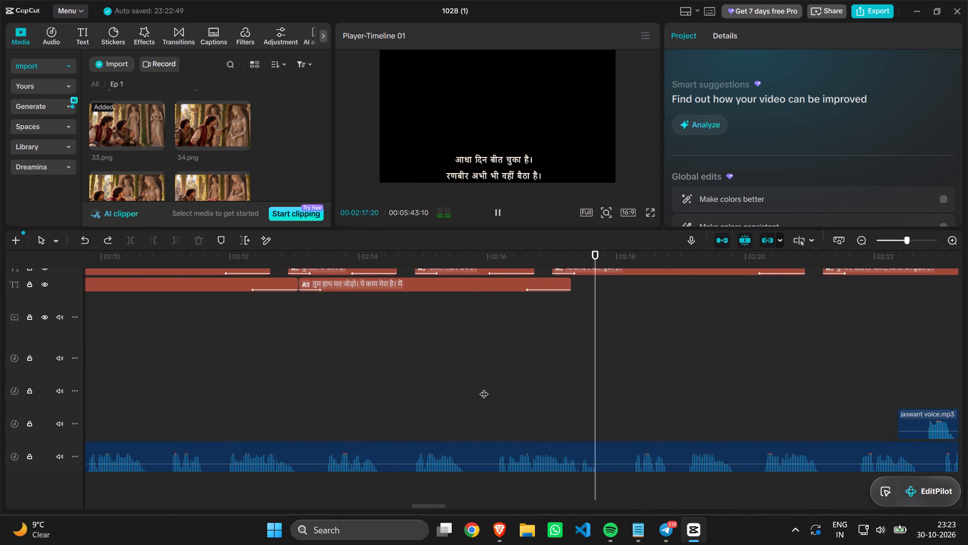
key("space")
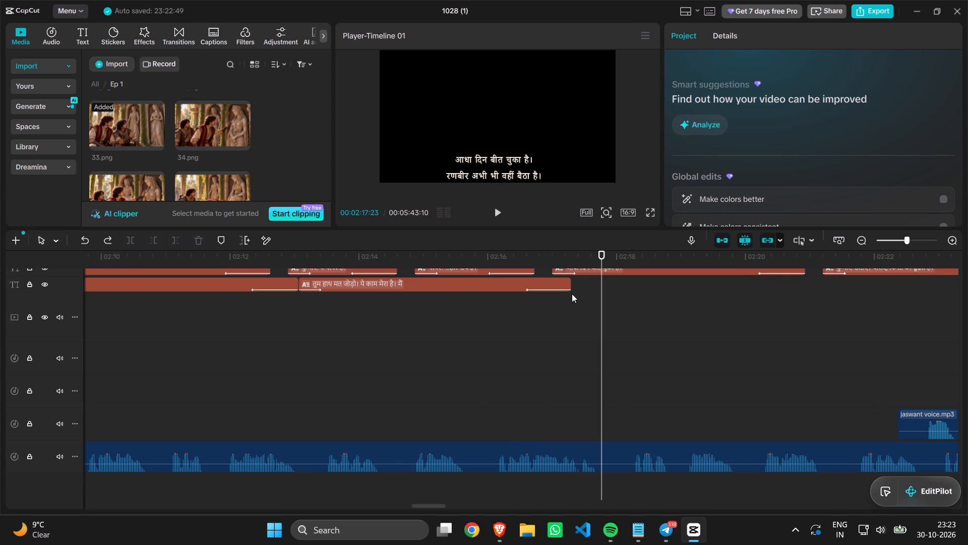
Extend the caption "तुम हाथ मत जोड़ो। ये काम मेरा है। मैं" so it ends at about 00:02:17:23.
left_click_drag(570, 289, 592, 288)
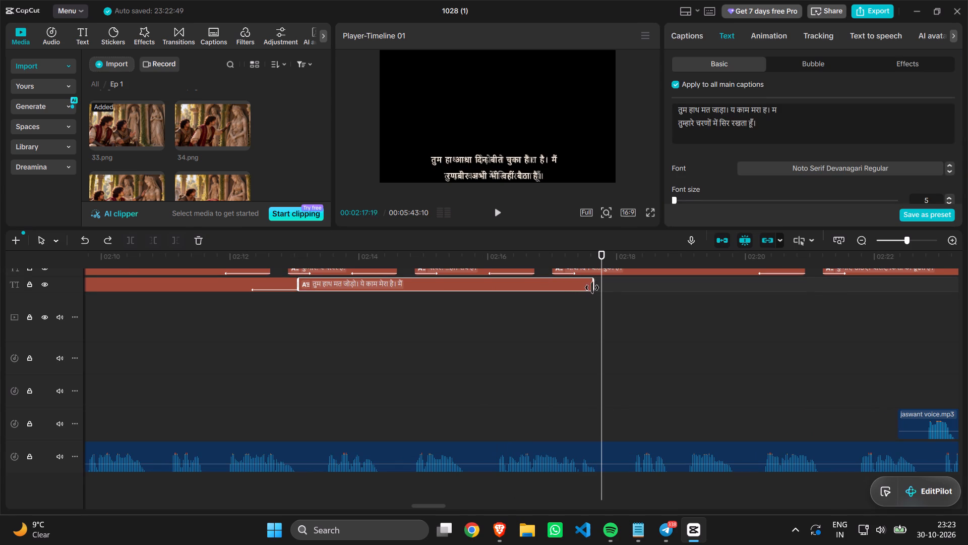
left_click_drag(592, 288, 598, 287)
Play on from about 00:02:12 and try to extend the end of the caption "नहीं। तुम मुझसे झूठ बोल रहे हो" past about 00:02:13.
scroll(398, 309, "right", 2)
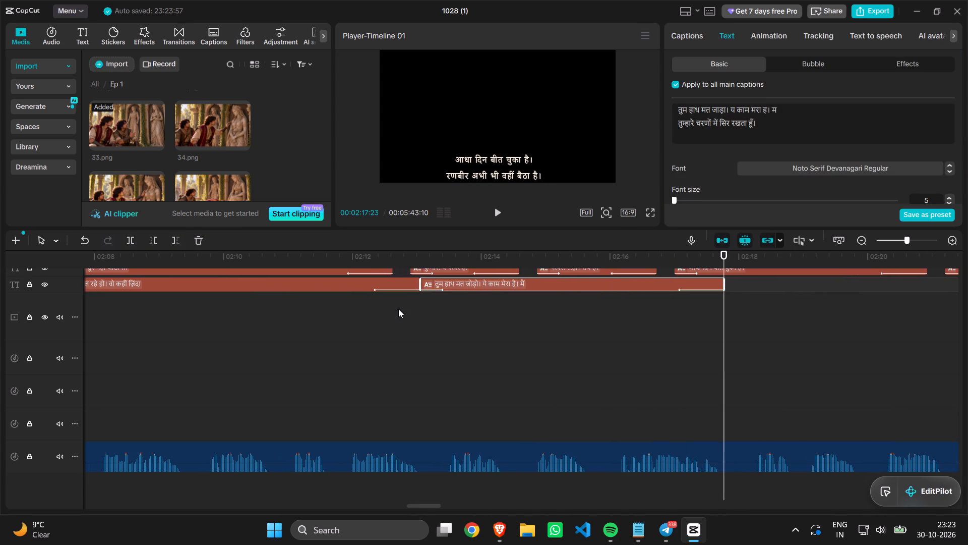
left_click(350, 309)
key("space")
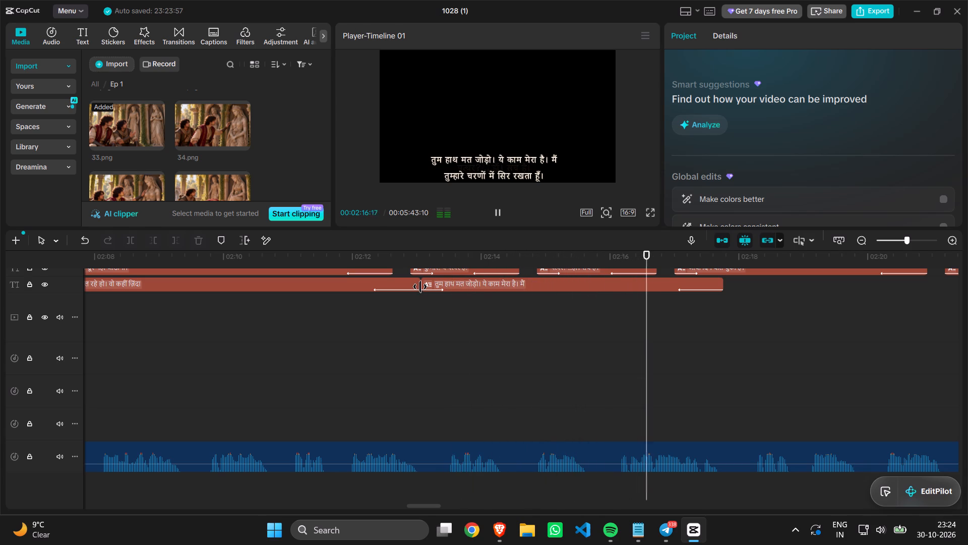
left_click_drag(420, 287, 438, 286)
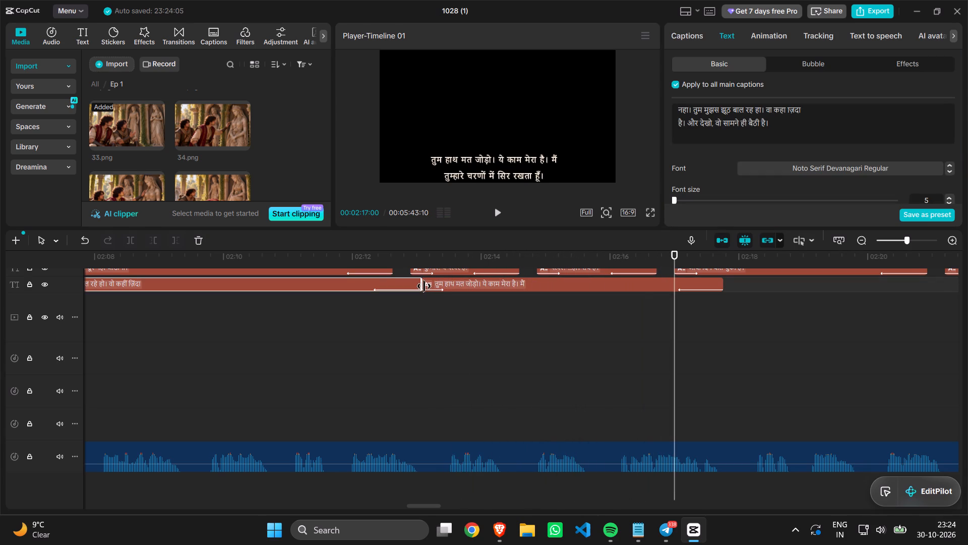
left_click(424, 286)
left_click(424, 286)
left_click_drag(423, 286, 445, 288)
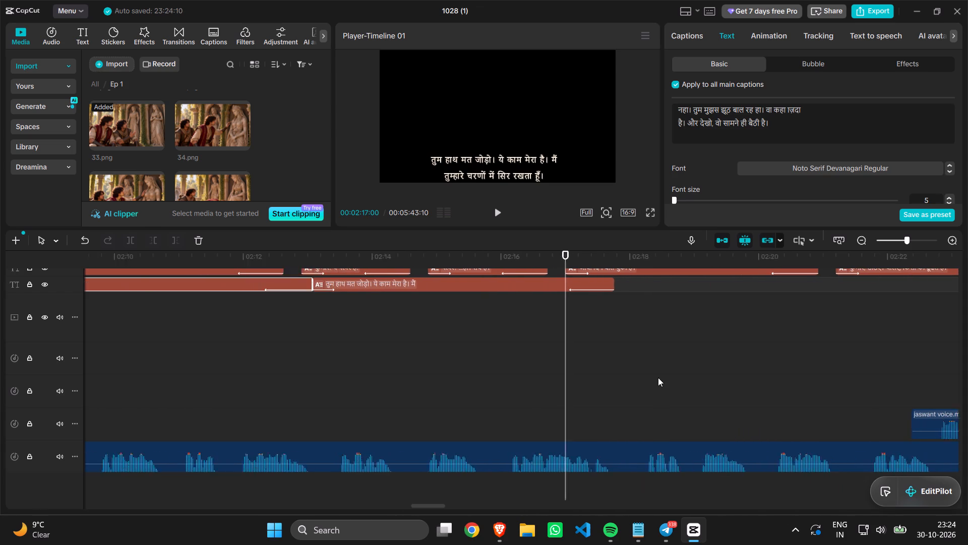
Add 34.png to the main track directly after 33.png, starting at 00:02:06:23.
scroll(658, 377, "right", 2)
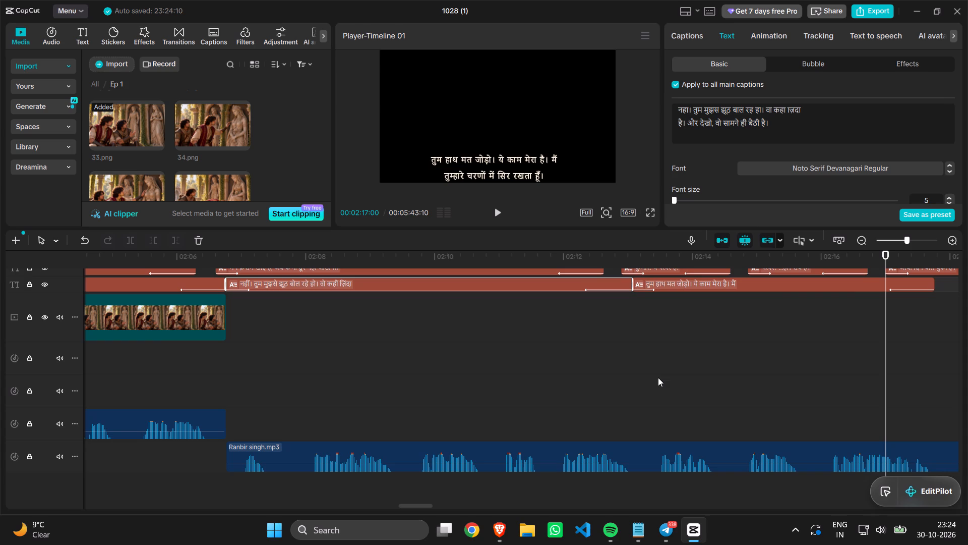
scroll(250, 364, "right", 1)
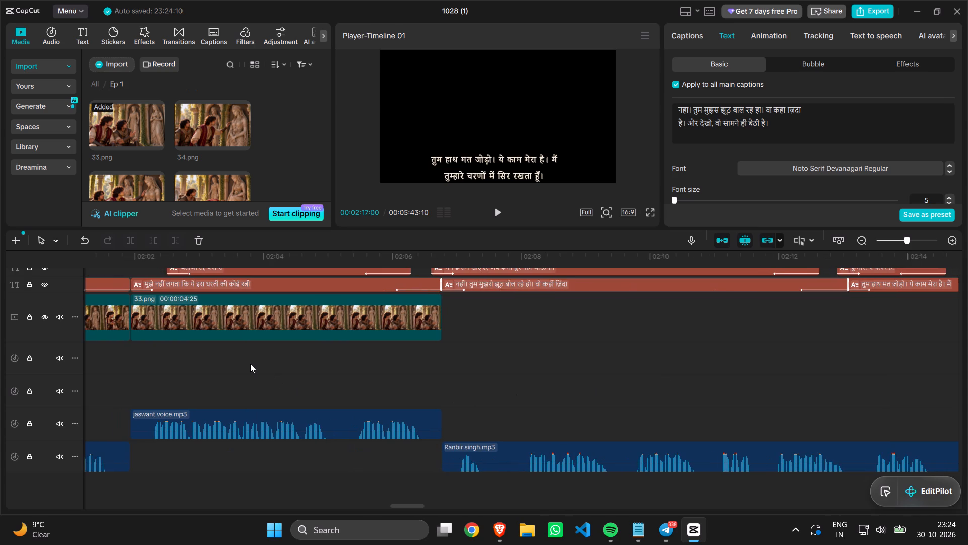
left_click(443, 342)
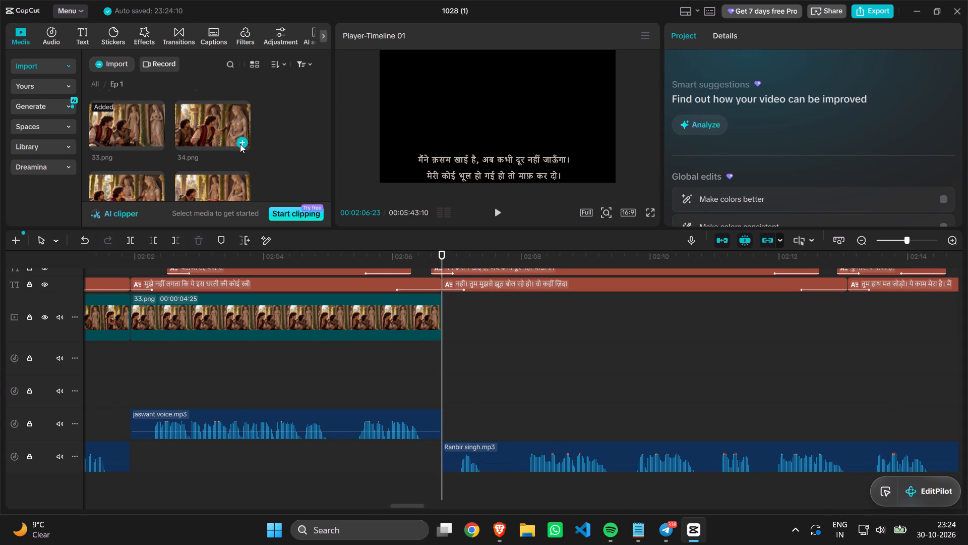
left_click(240, 144)
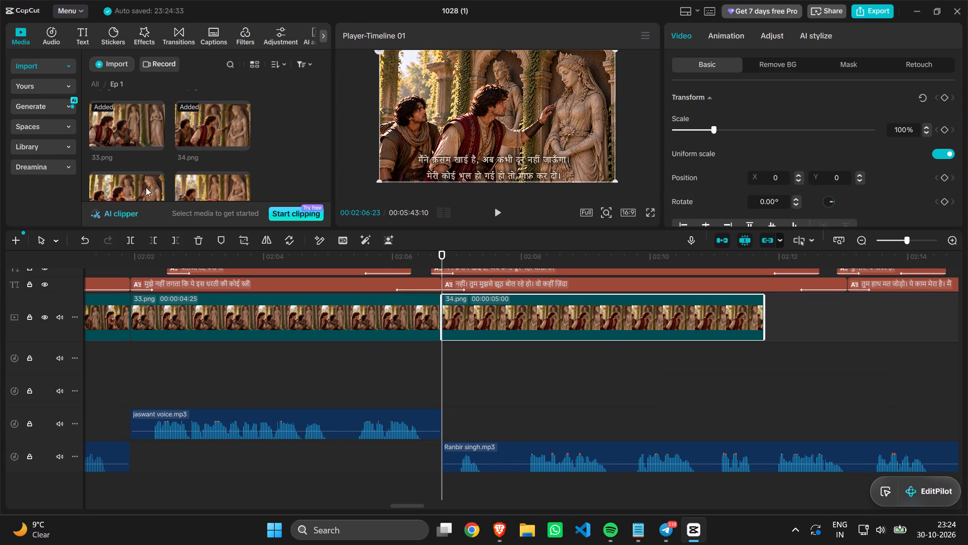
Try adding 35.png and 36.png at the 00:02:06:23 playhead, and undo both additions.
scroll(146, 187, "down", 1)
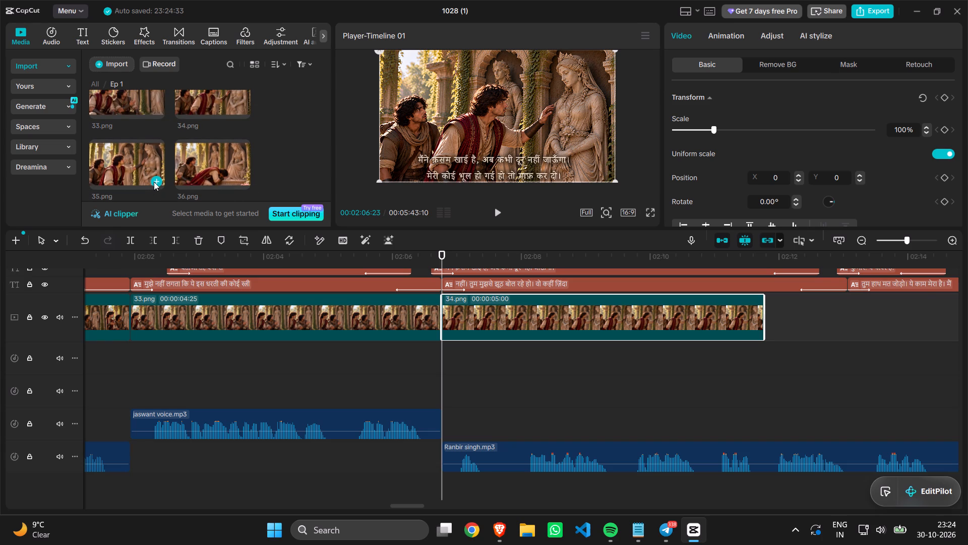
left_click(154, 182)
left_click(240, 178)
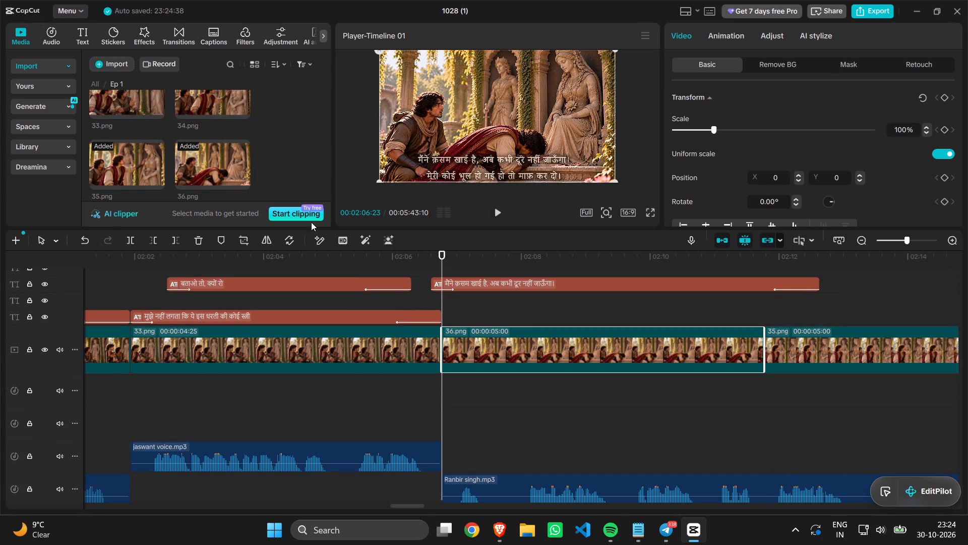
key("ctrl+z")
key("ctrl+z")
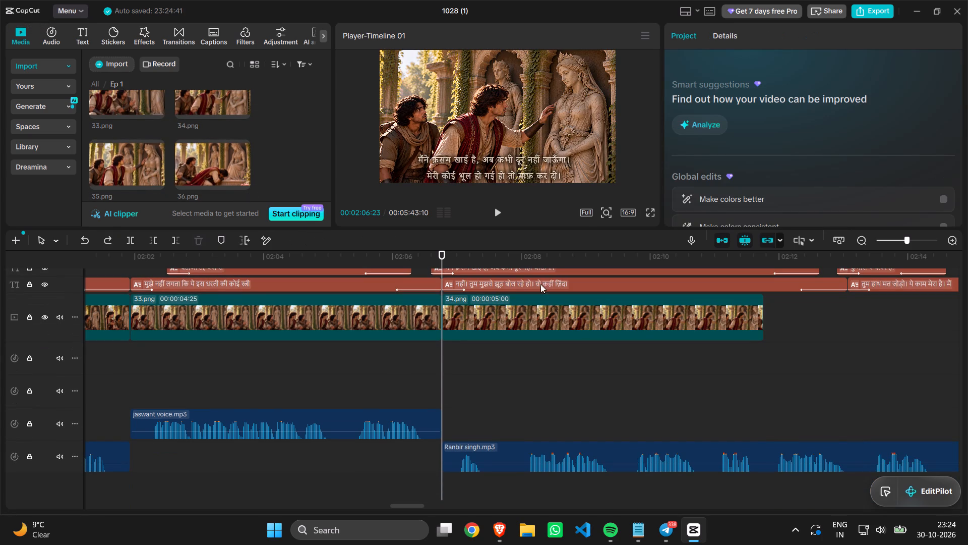
Add 35.png to the main track directly after 34.png, starting at 00:02:11:23.
left_click(761, 356)
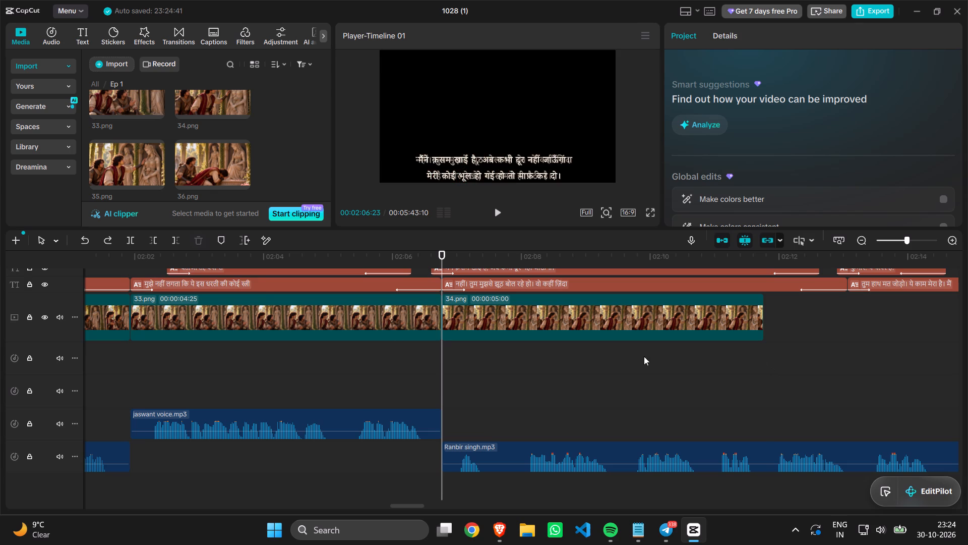
left_click(129, 177)
left_click(158, 180)
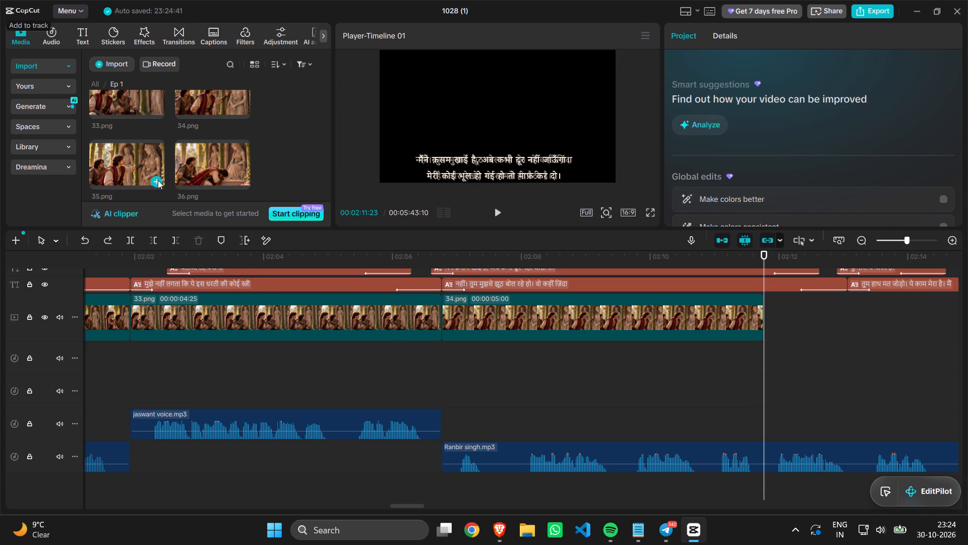
Add 36.png to the main track directly after 35.png, starting at 00:02:16:22.
scroll(728, 250, "left", 1)
scroll(742, 304, "left", 2)
left_click(702, 320)
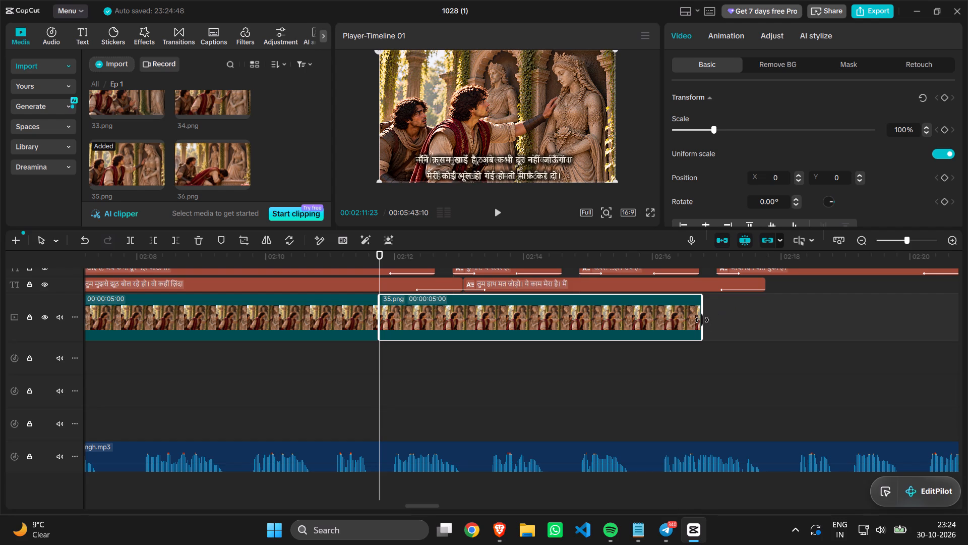
left_click(702, 320)
left_click(710, 340)
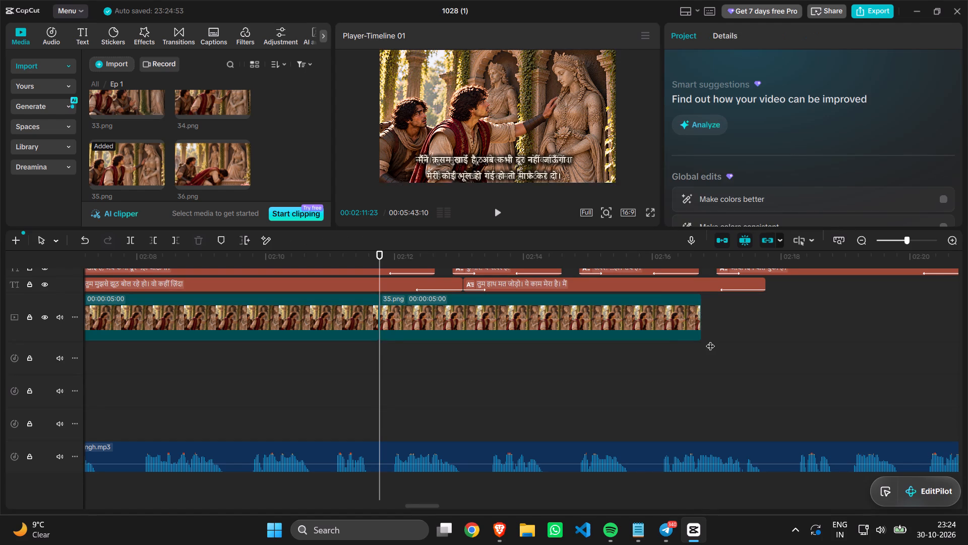
left_click(699, 347)
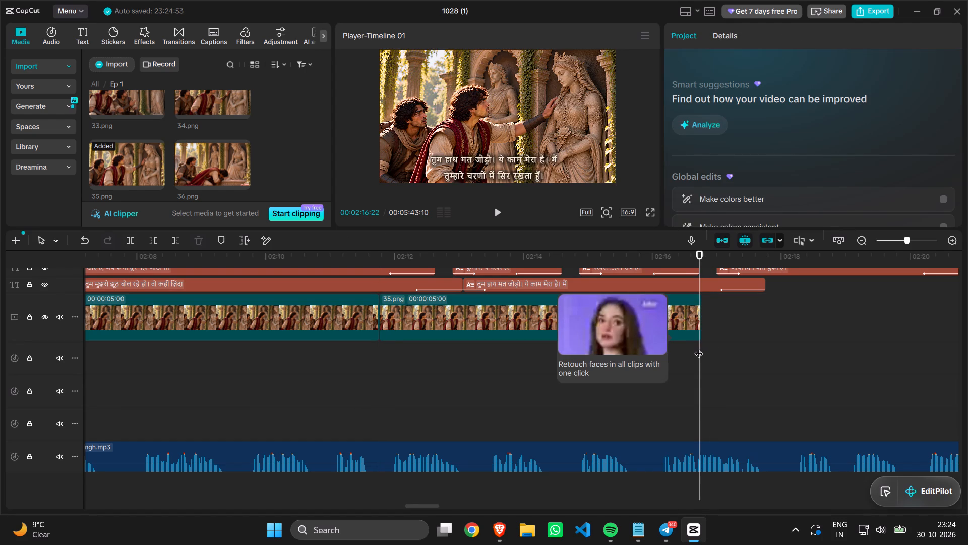
left_click(700, 359)
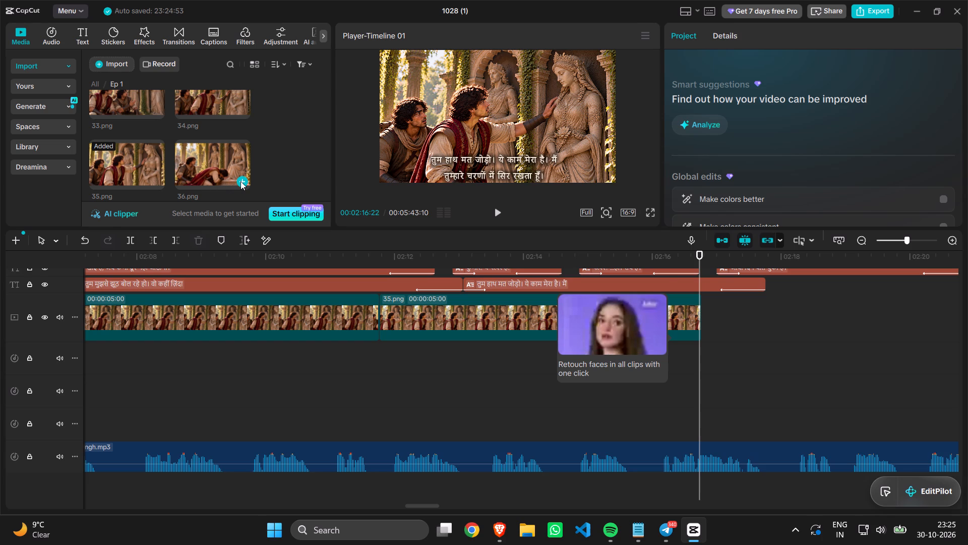
left_click(240, 181)
Play on from 00:02:16:22 to about 00:02:21:26 and add 37.png to the main track directly after 36.png.
scroll(405, 346, "left", 1)
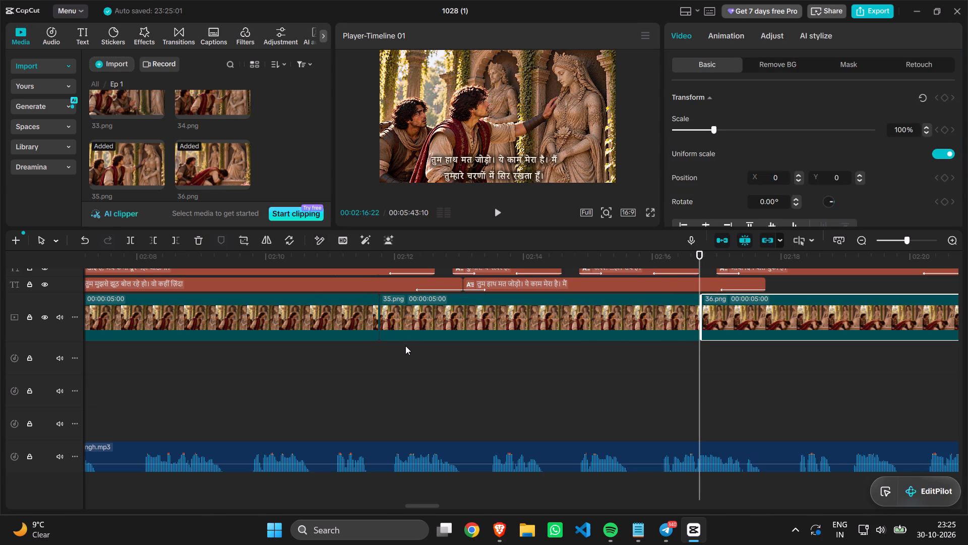
scroll(405, 346, "left", 2)
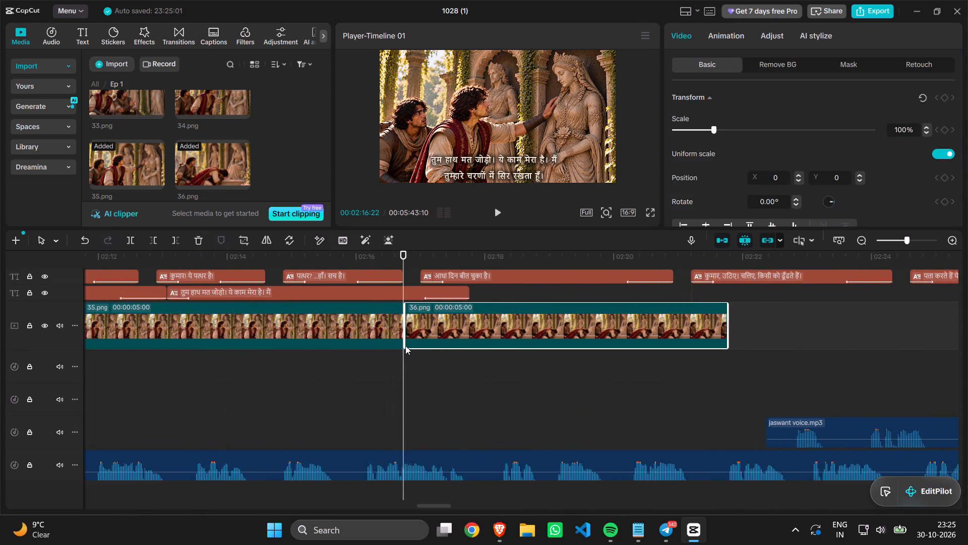
key("space")
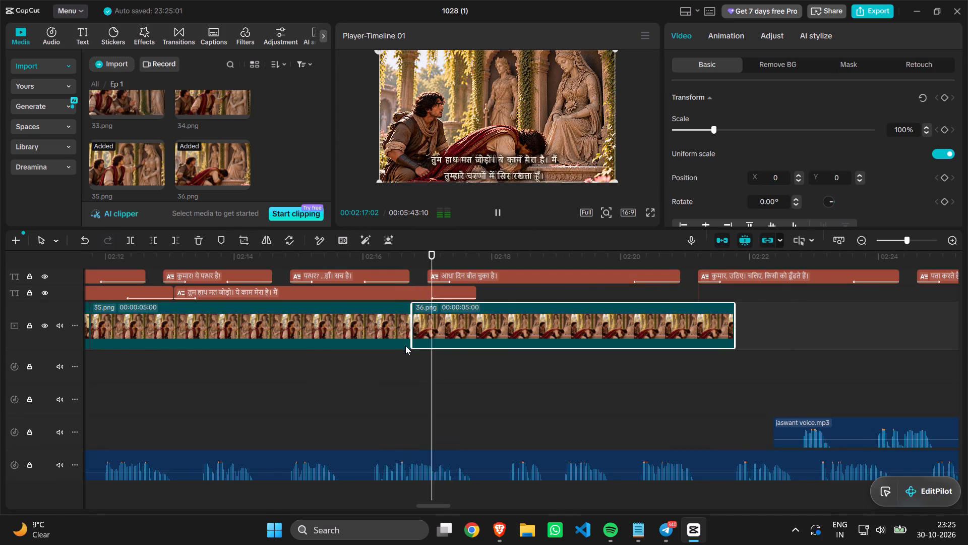
key("space")
key("space")
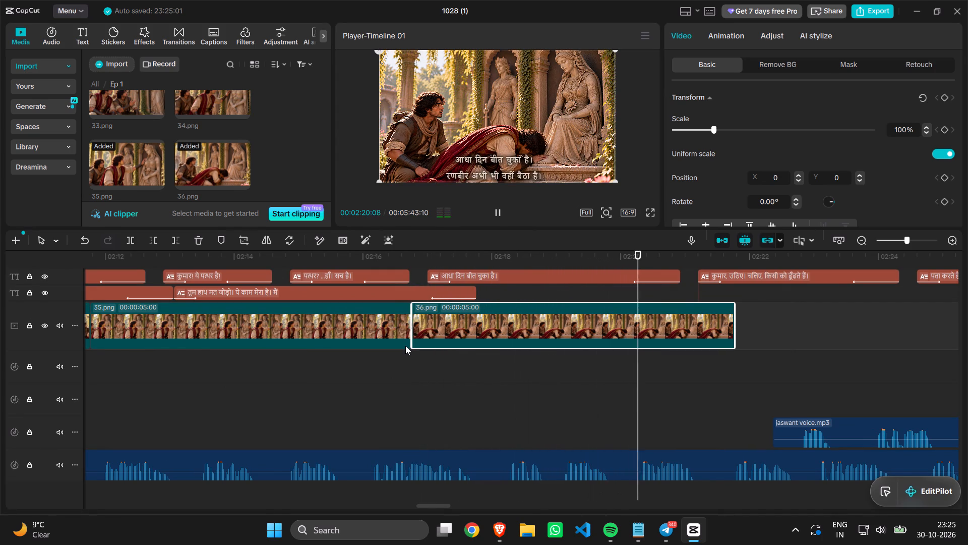
key("space")
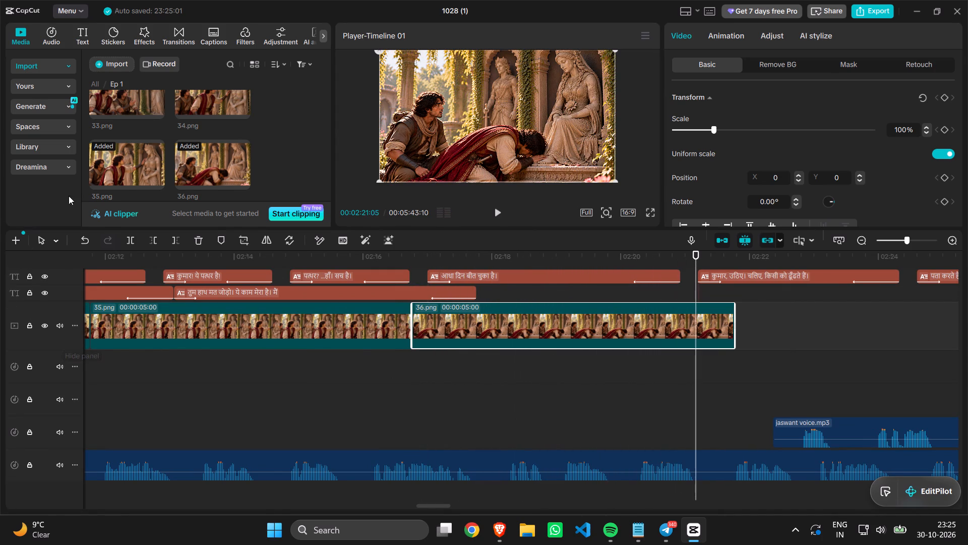
scroll(118, 171, "down", 1)
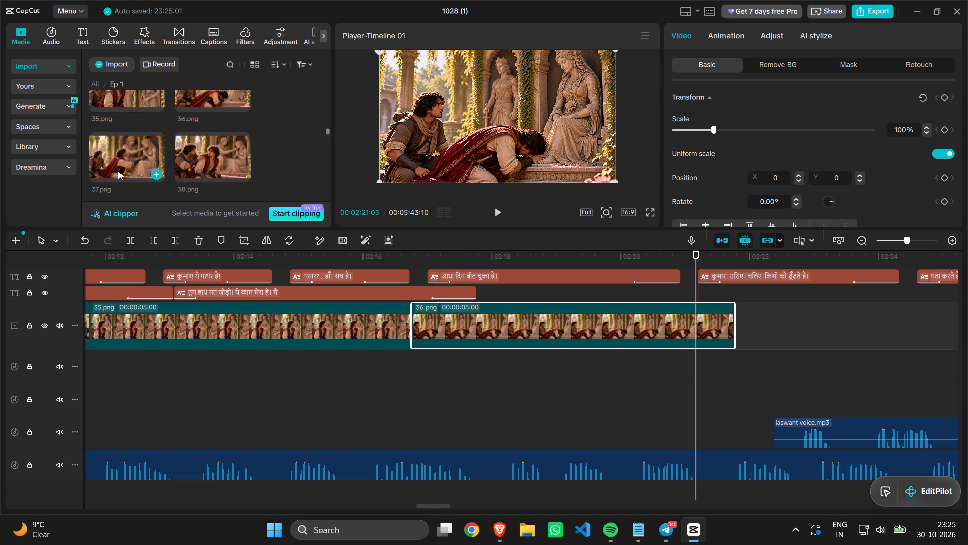
key("space")
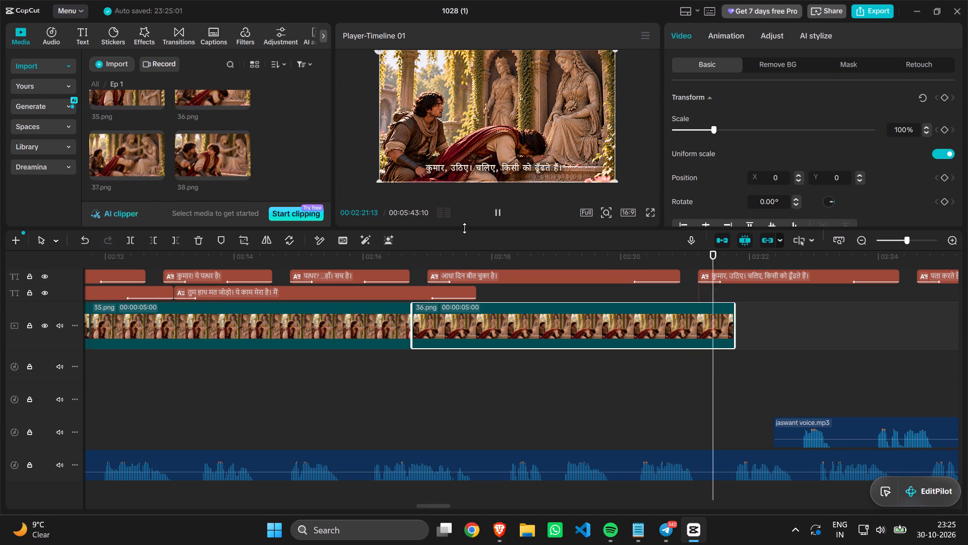
key("space")
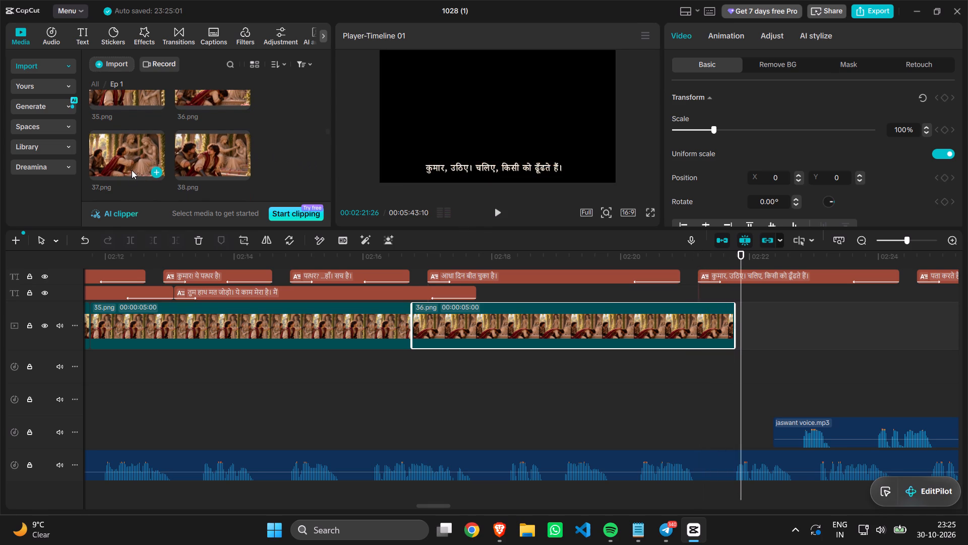
left_click(159, 167)
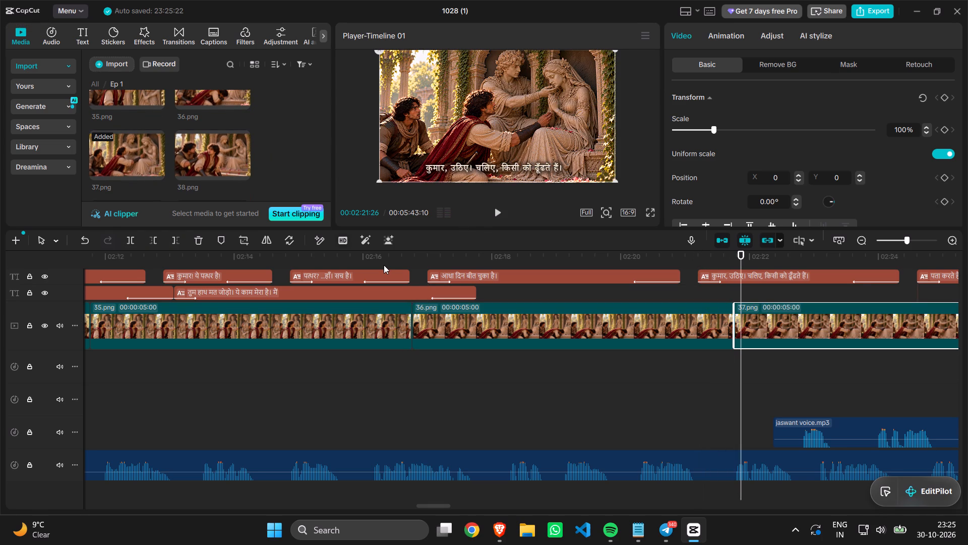
Play on to about 00:02:23:26 and move the jaswant voice.mp3 clip later, starting at about 00:02:27:25.
key("space")
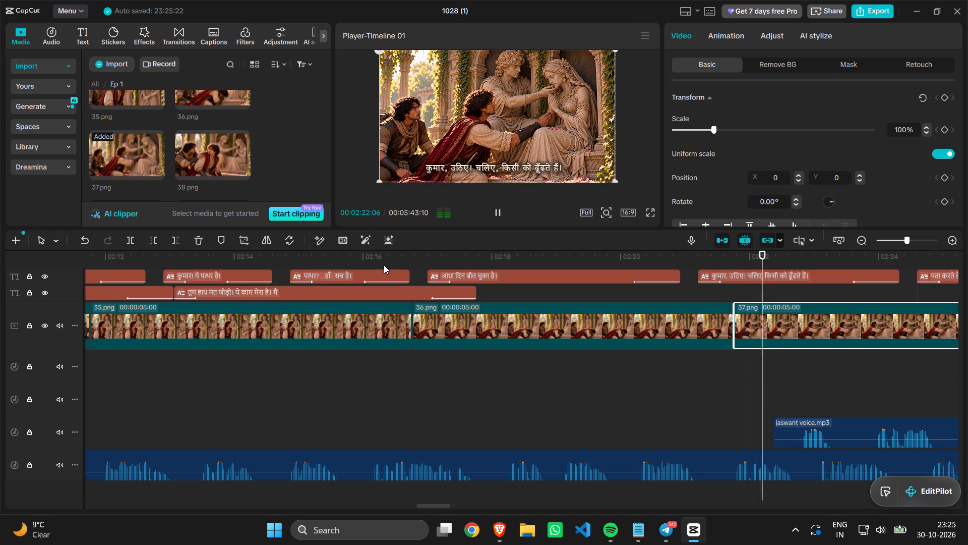
key("space")
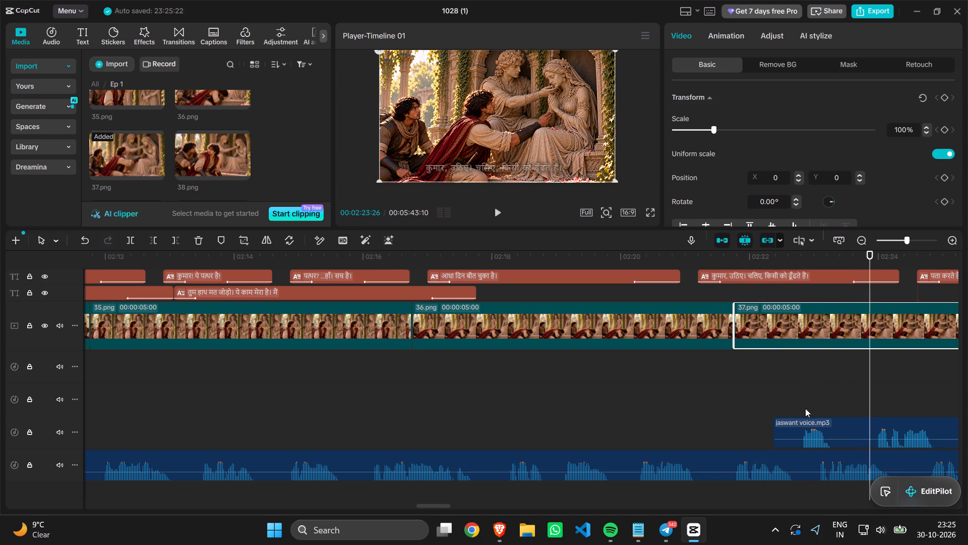
left_click_drag(804, 431, 879, 439)
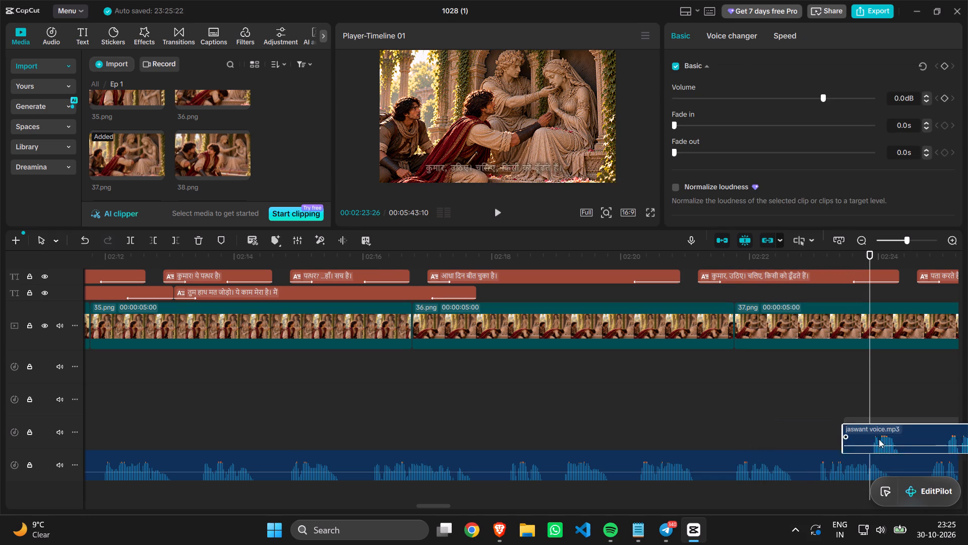
left_click_drag(879, 439, 967, 431)
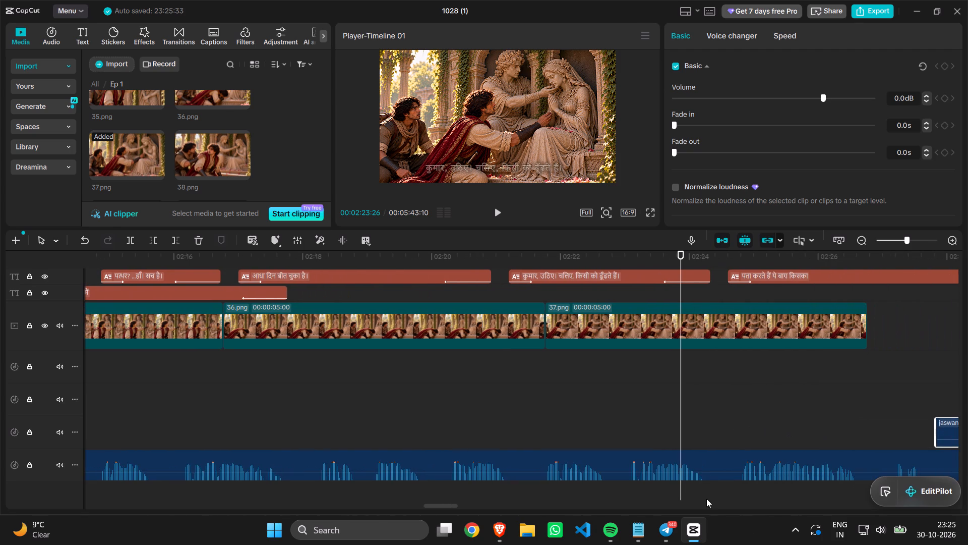
Switch to Notepad and read the episode script around Ranbir's and Jasvant's lines at the statue.
left_click(637, 528)
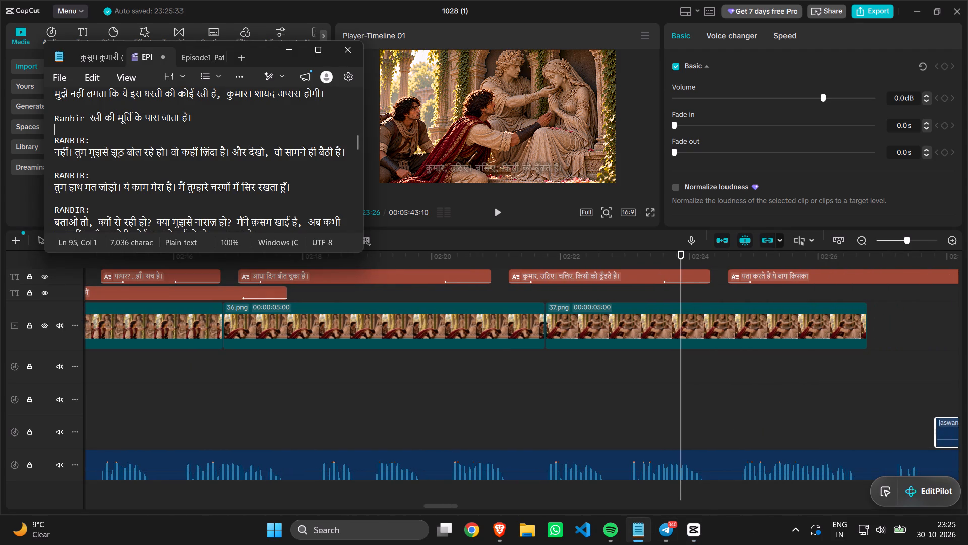
scroll(86, 165, "down", 2)
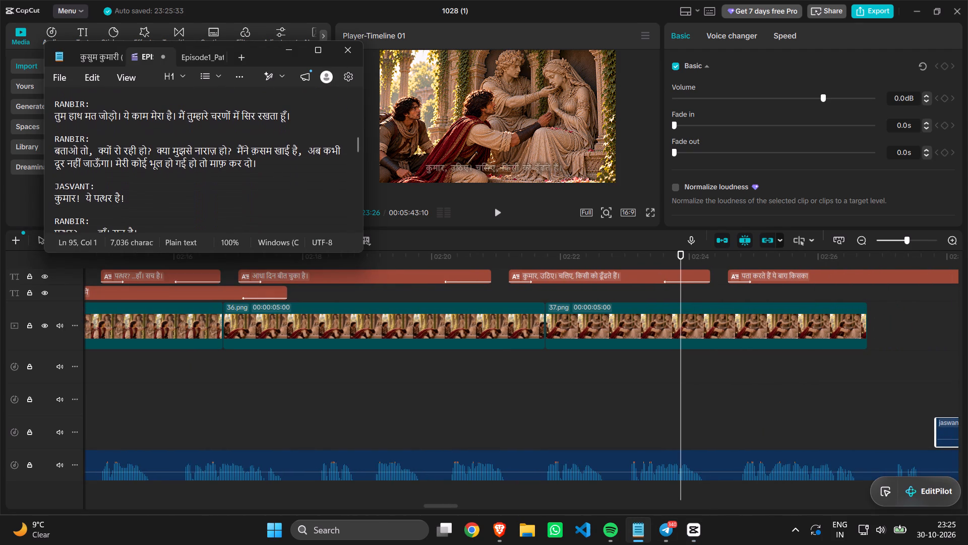
key("space")
key("space")
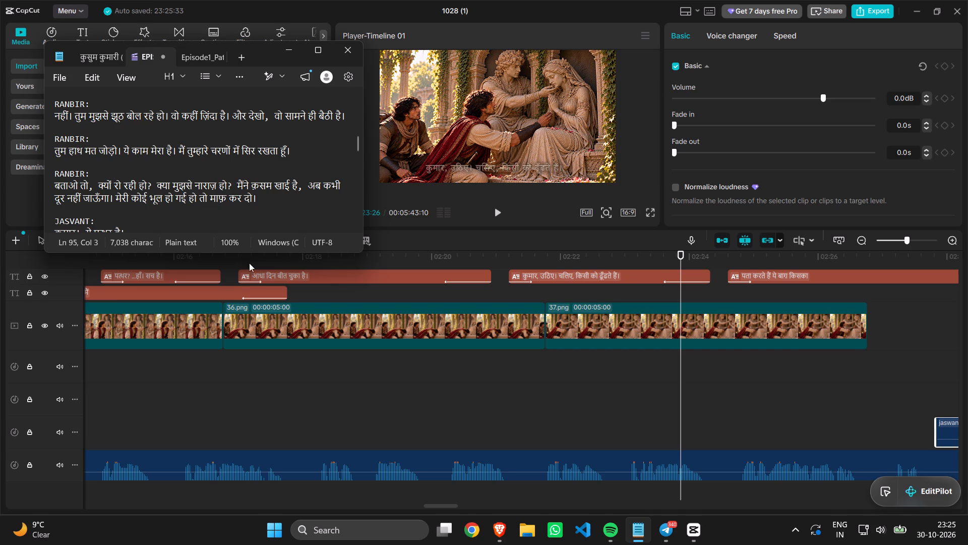
Return to CapCut, play from about 00:02:23:26 to 00:02:29:17, and replay from 00:02:25:25 to check the voices against the captions.
left_click(370, 362)
key("space")
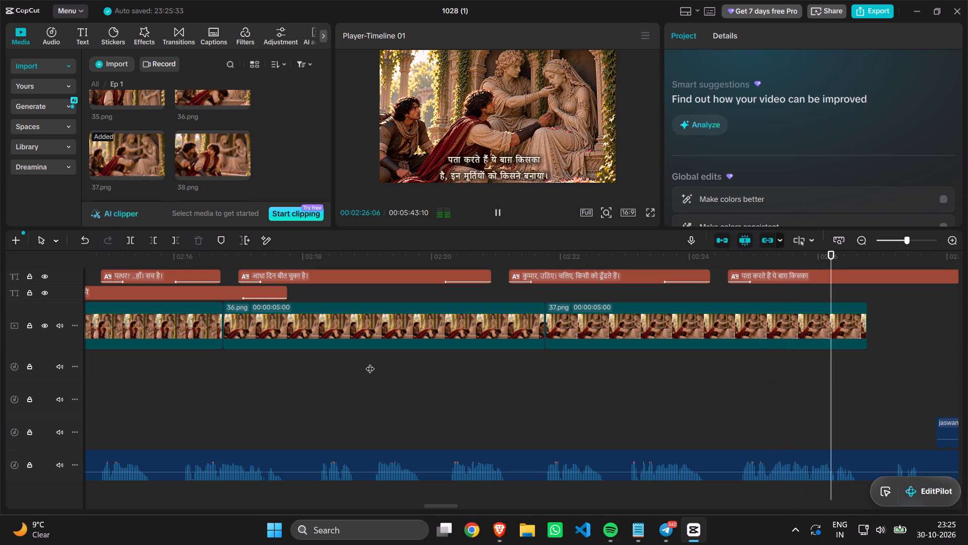
scroll(370, 362, "left", 1)
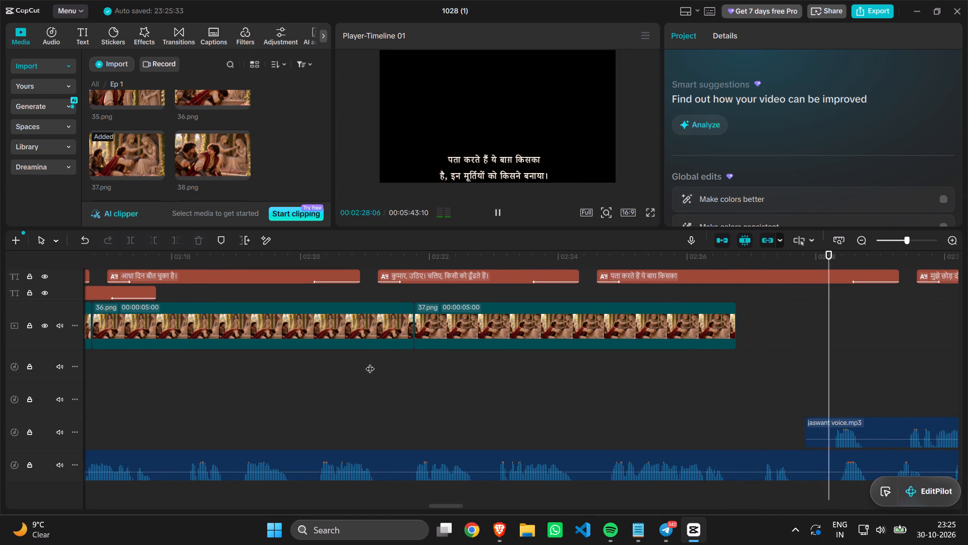
key("space")
key("space")
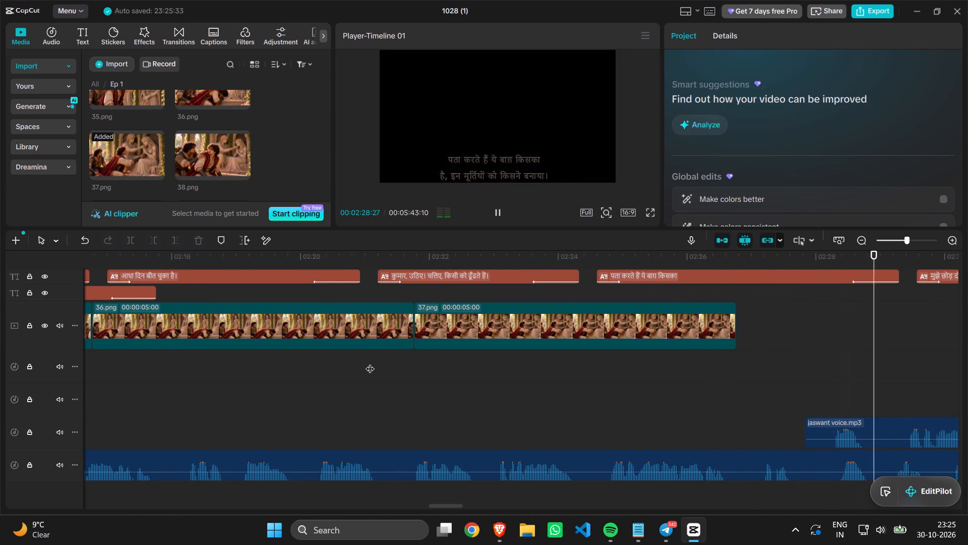
key("space")
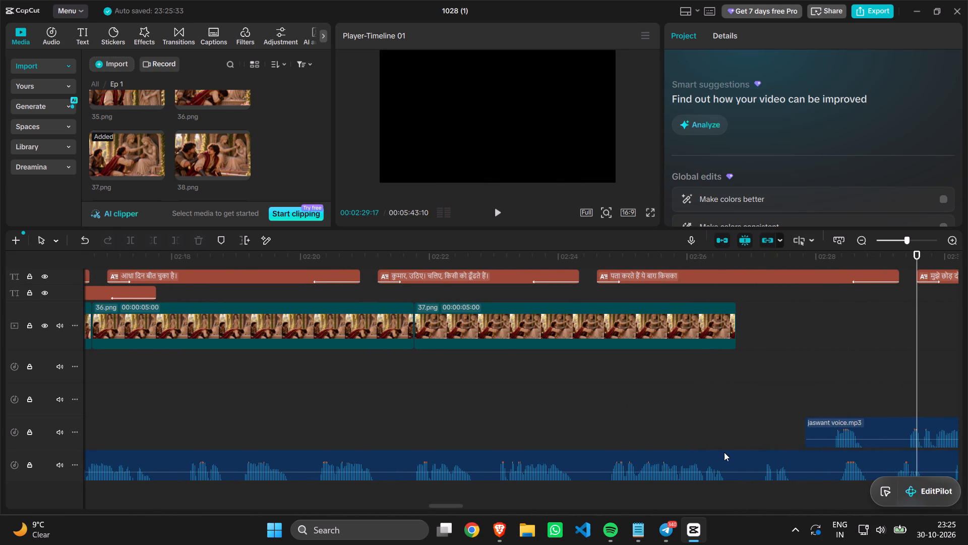
left_click(719, 452)
left_click(677, 425)
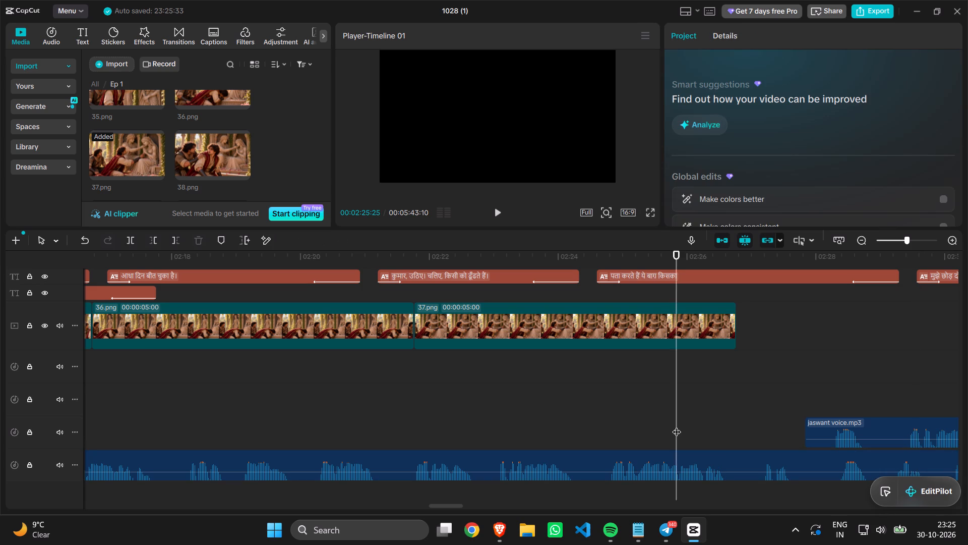
key("space")
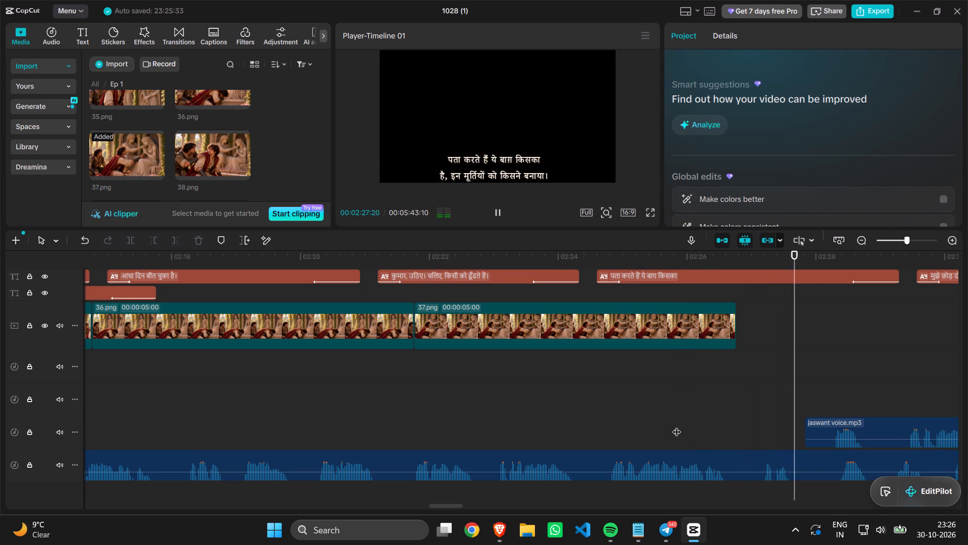
key("space")
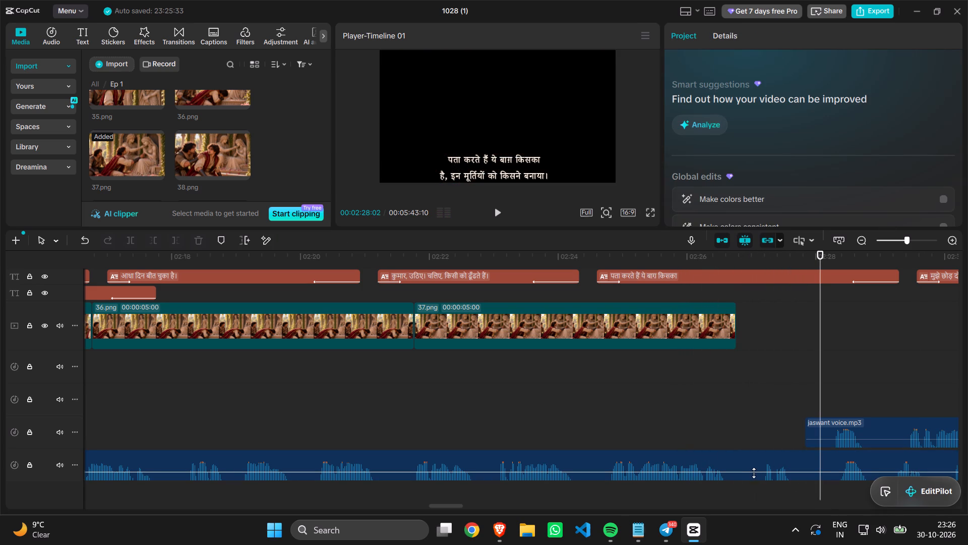
left_click(751, 473)
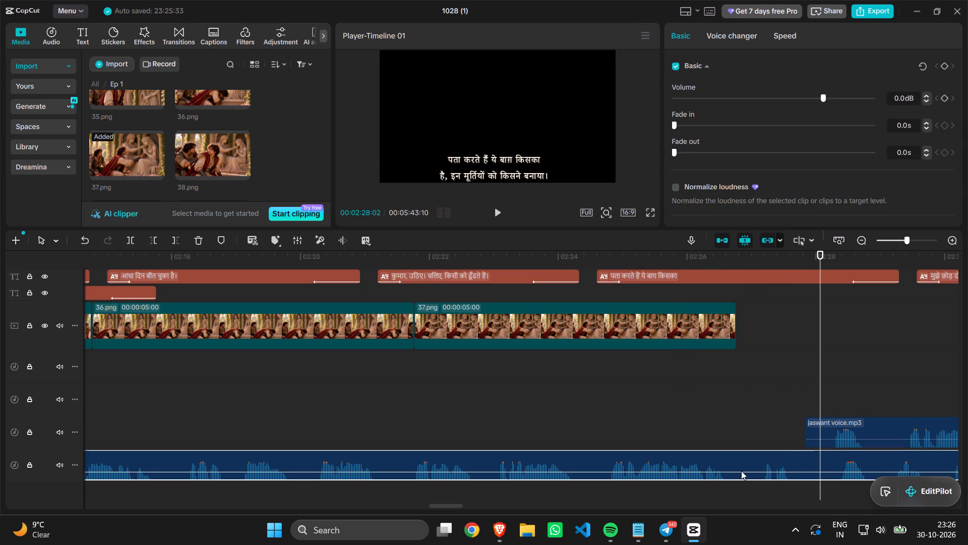
left_click(744, 472)
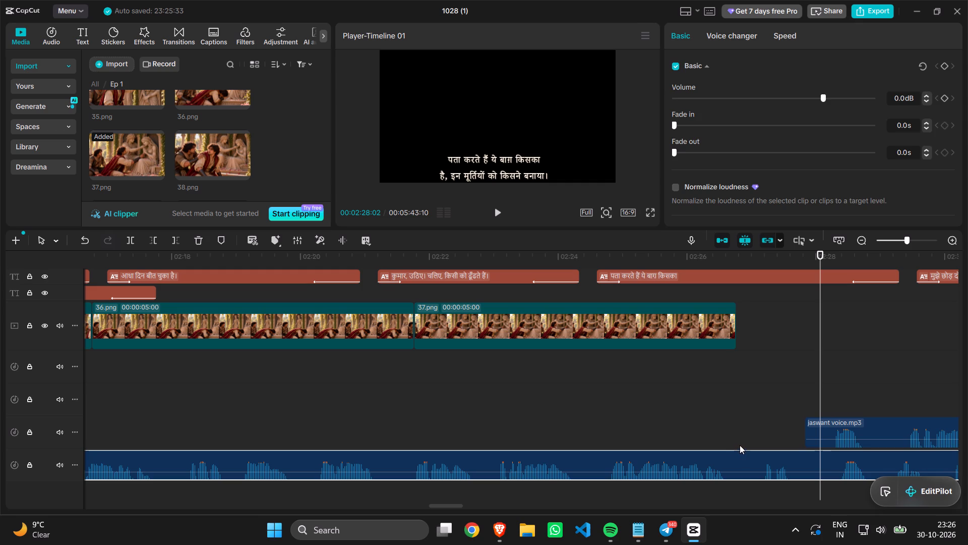
left_click(739, 442)
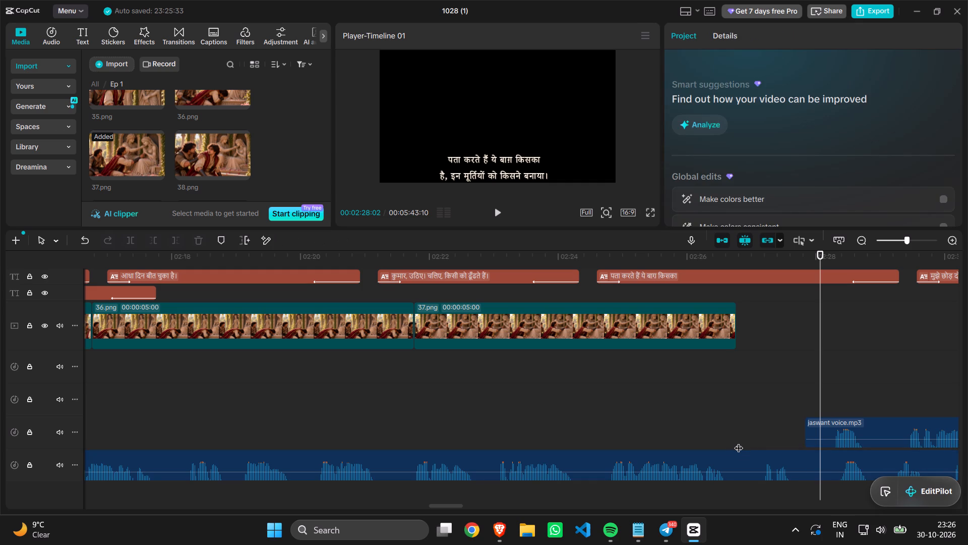
left_click(715, 459)
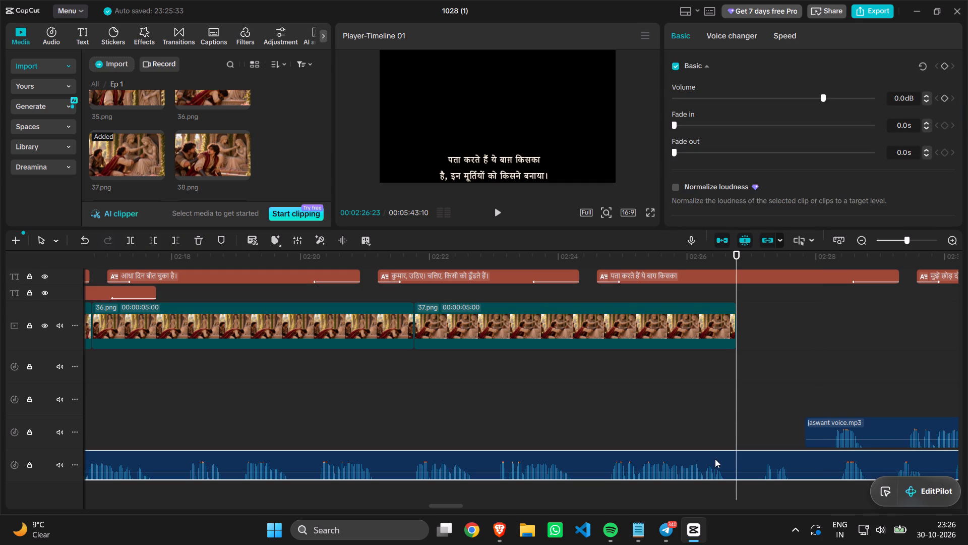
key("ctrl+b")
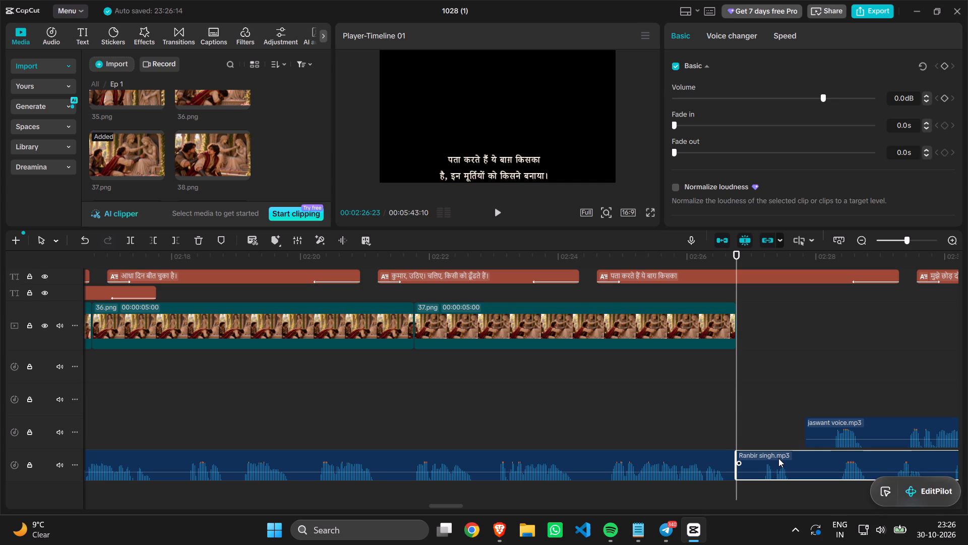
left_click_drag(778, 458, 873, 466)
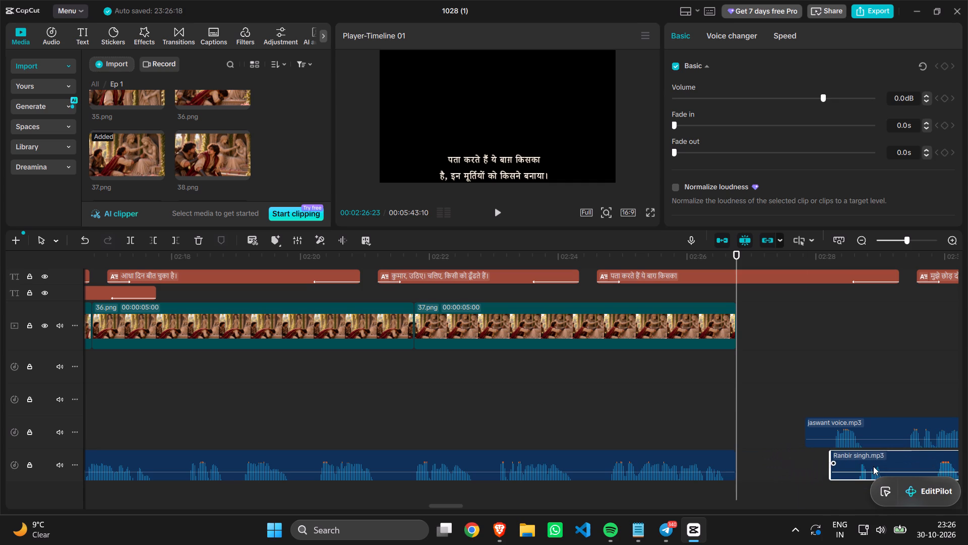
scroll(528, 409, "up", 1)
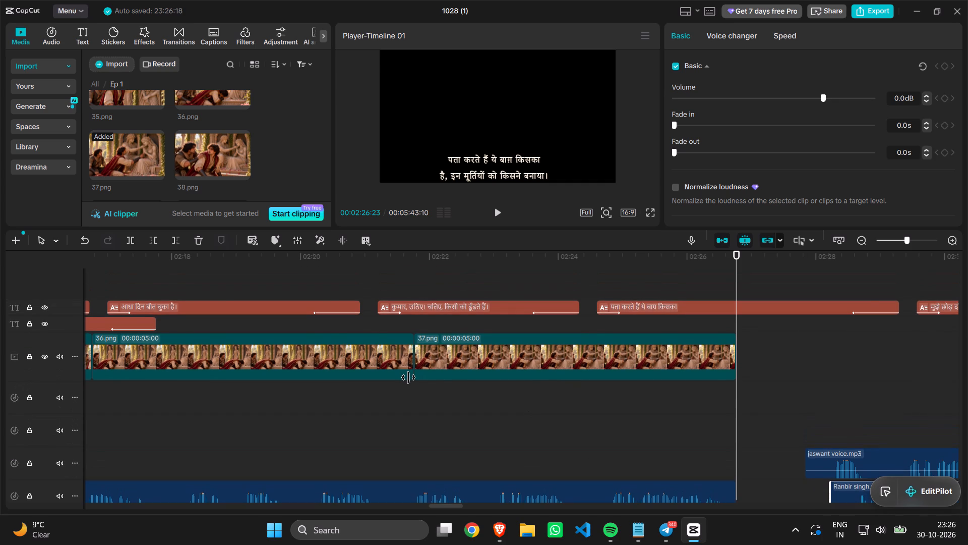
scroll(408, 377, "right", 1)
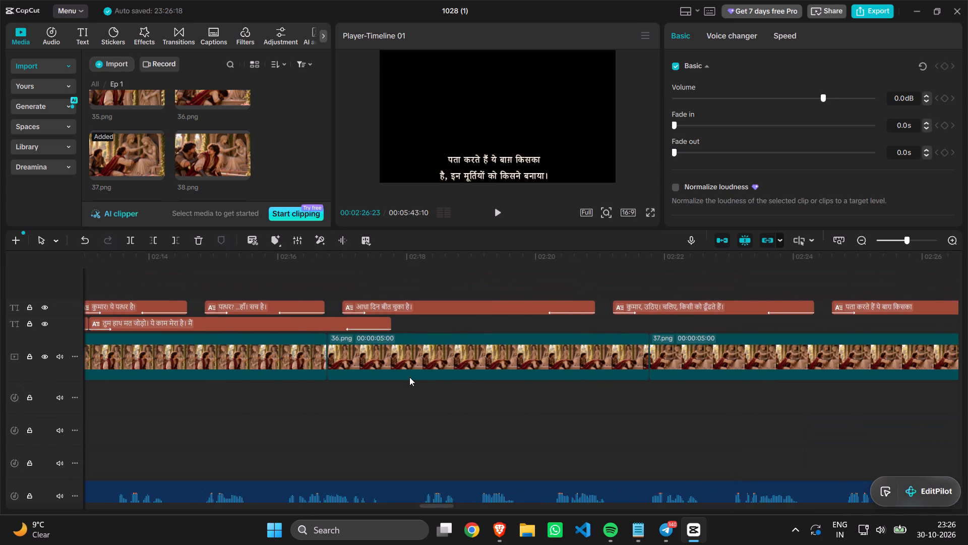
Move the caption "कुमार! ये पत्थर है!" to the lower caption track, starting at the end of 37.png.
scroll(409, 377, "right", 2)
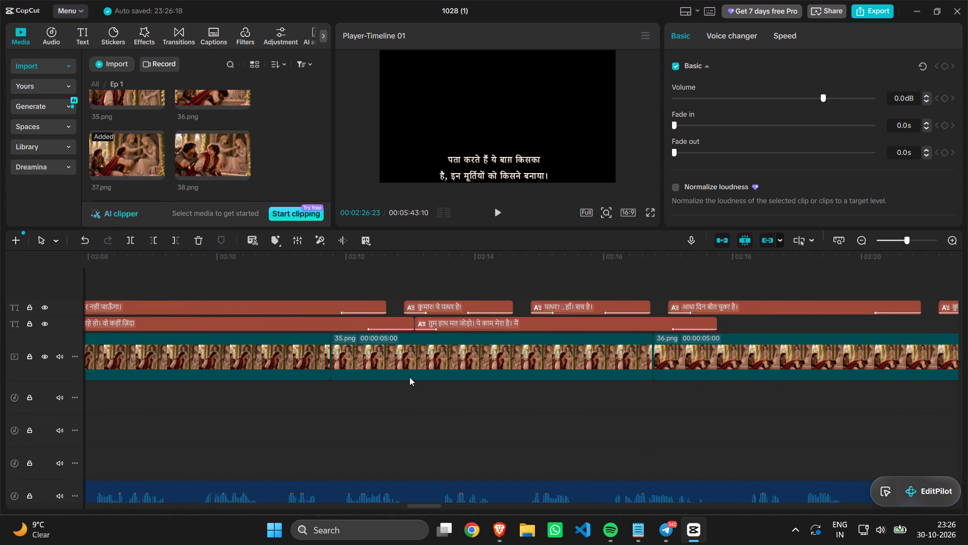
scroll(409, 377, "right", 1)
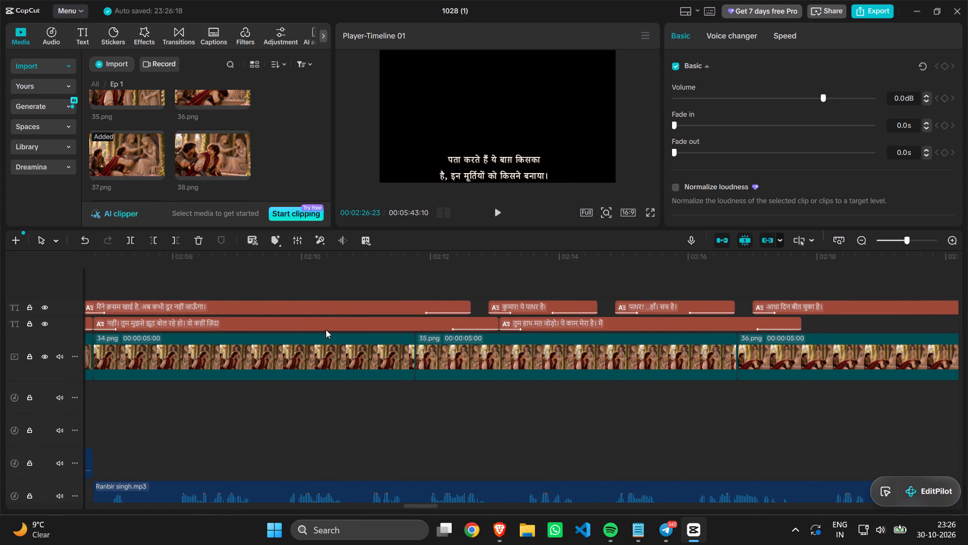
scroll(326, 334, "left", 1)
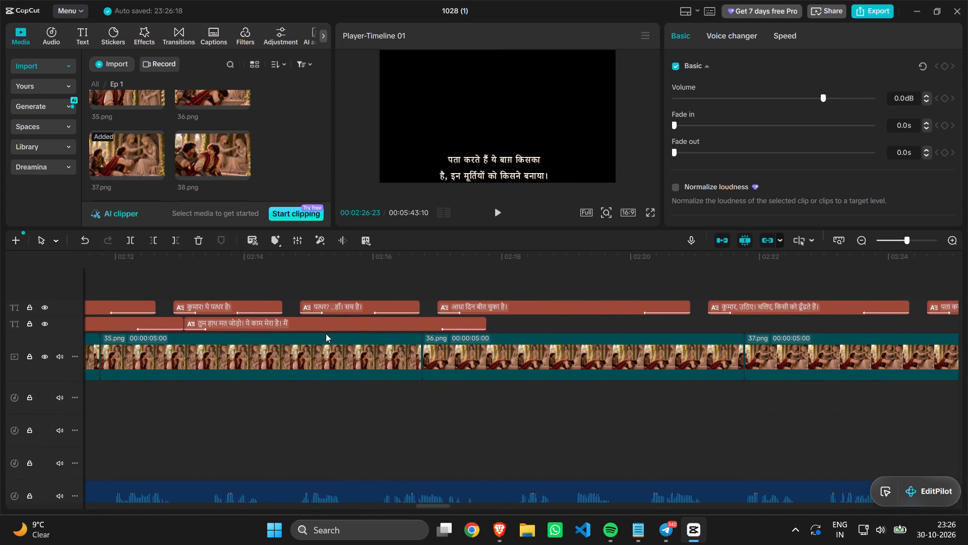
scroll(326, 334, "left", 1)
left_click_drag(220, 306, 288, 302)
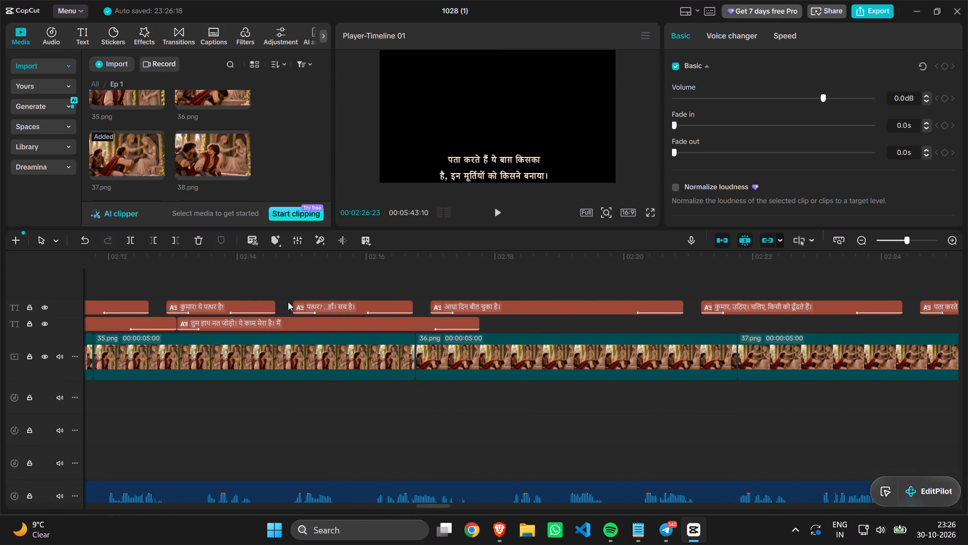
left_click_drag(288, 302, 915, 336)
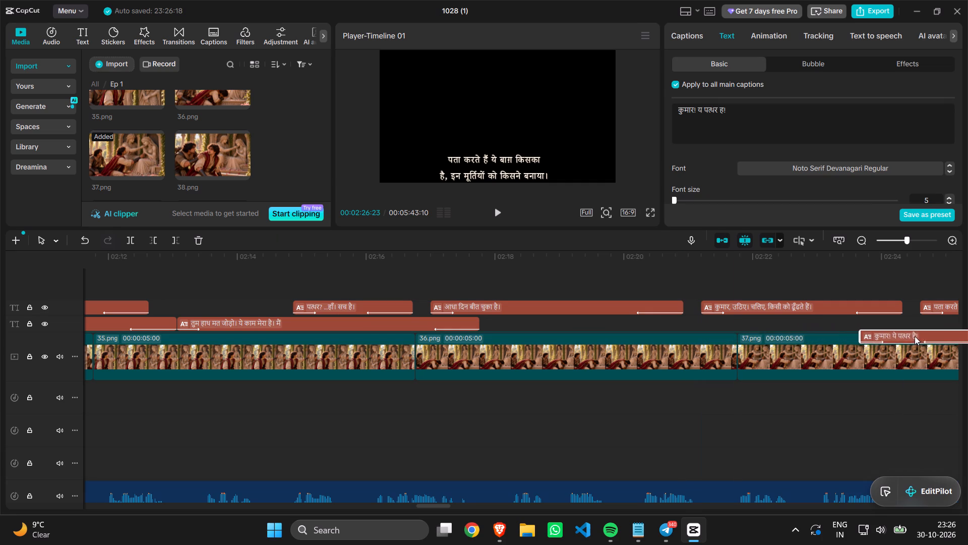
left_click_drag(915, 336, 761, 319)
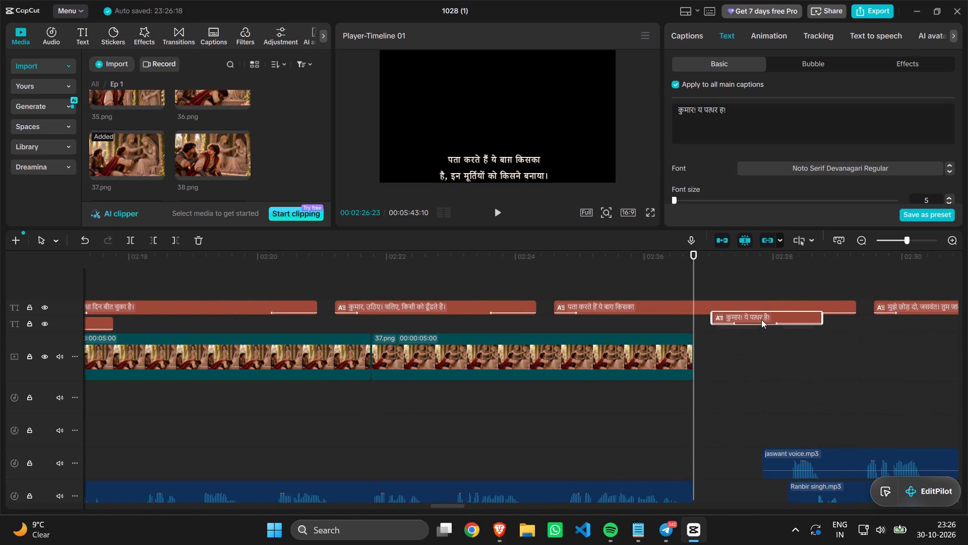
left_click_drag(761, 319, 748, 324)
Move the "बताओ तो, क्यों रो" caption to the lower caption track, directly after "तुम हाथ मत जोड़ो। ये काम मेरा है। मैं".
scroll(411, 310, "right", 6)
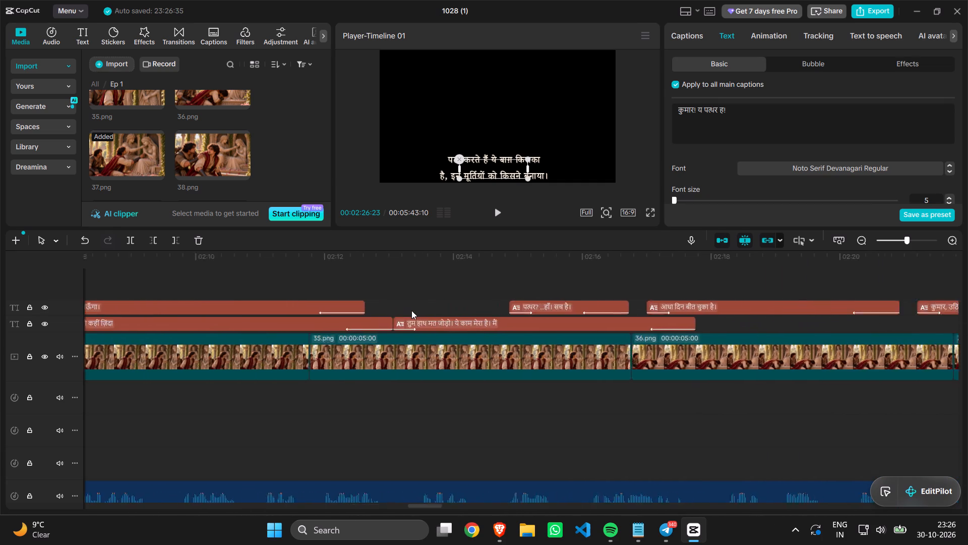
scroll(411, 310, "right", 9)
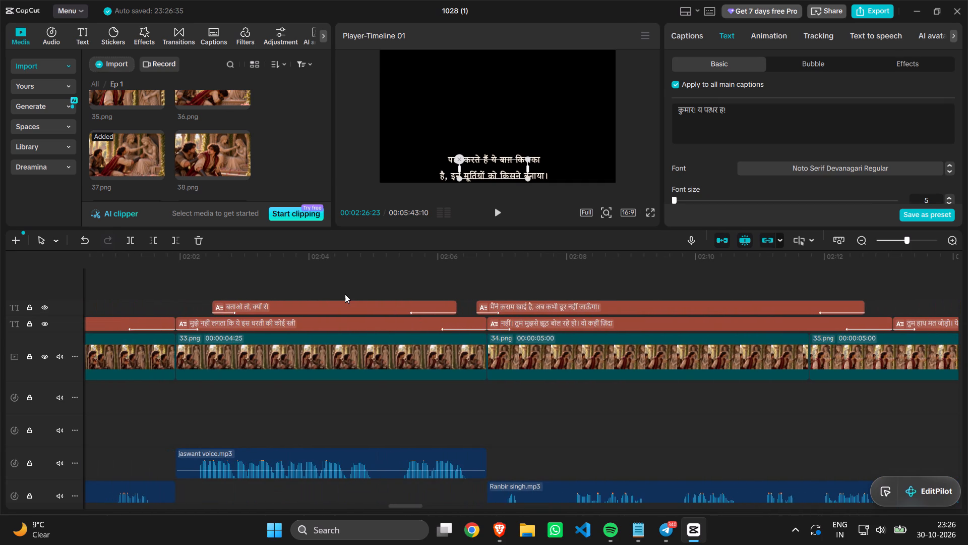
scroll(341, 294, "right", 7)
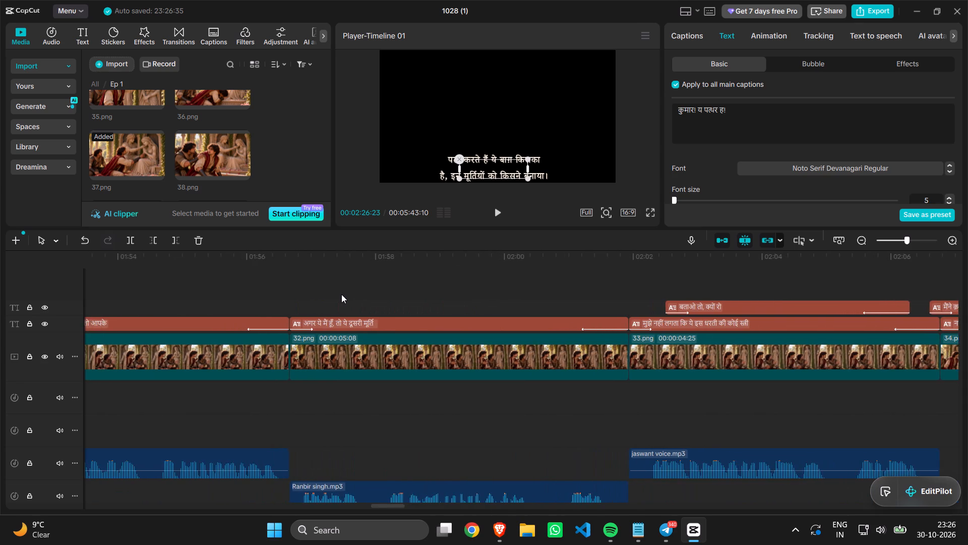
scroll(341, 294, "left", 6)
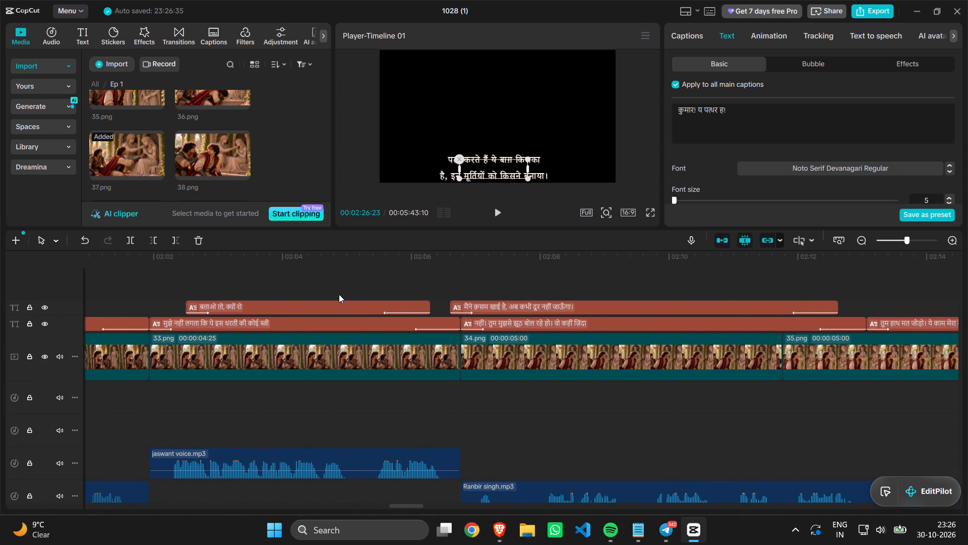
scroll(322, 291, "left", 1)
scroll(322, 291, "right", 1)
scroll(322, 291, "left", 1)
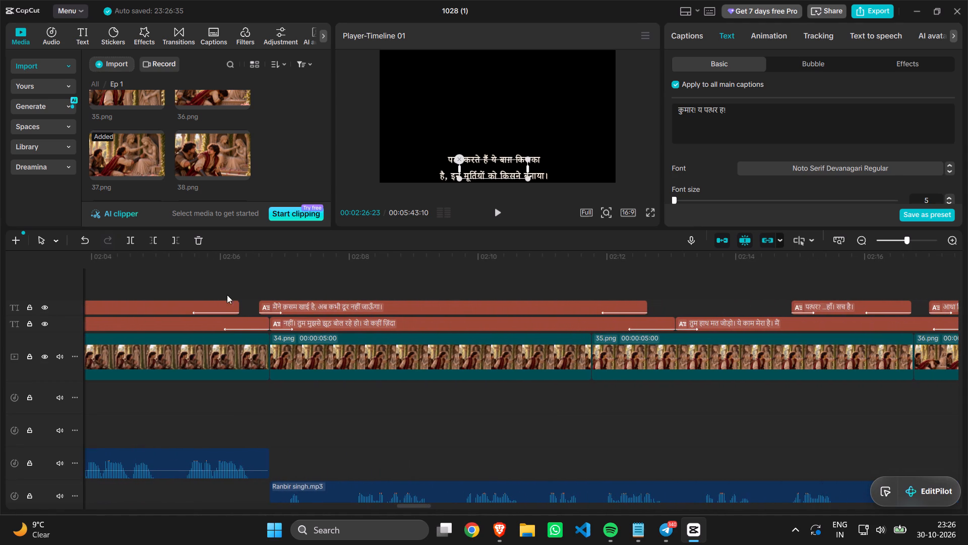
scroll(222, 299, "right", 2)
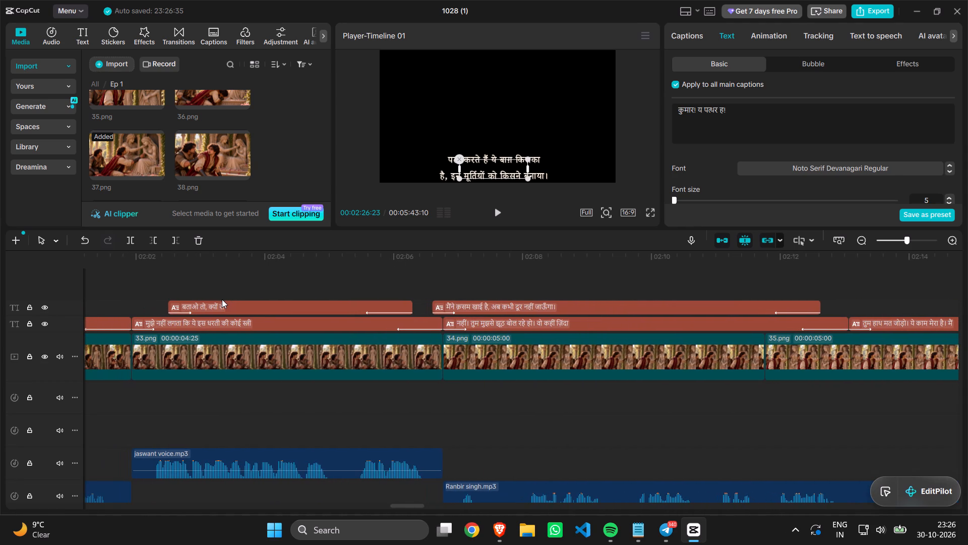
left_click_drag(231, 310, 720, 346)
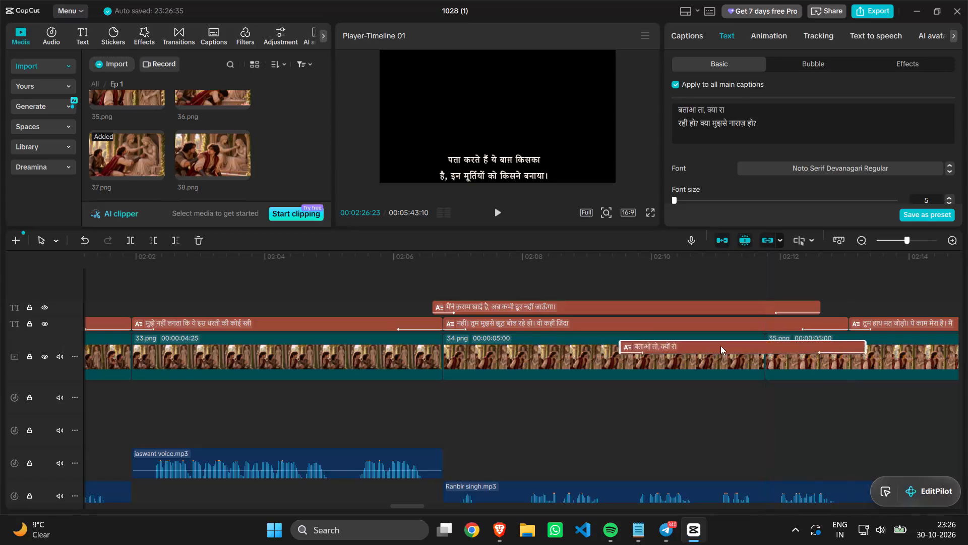
left_click_drag(720, 346, 921, 326)
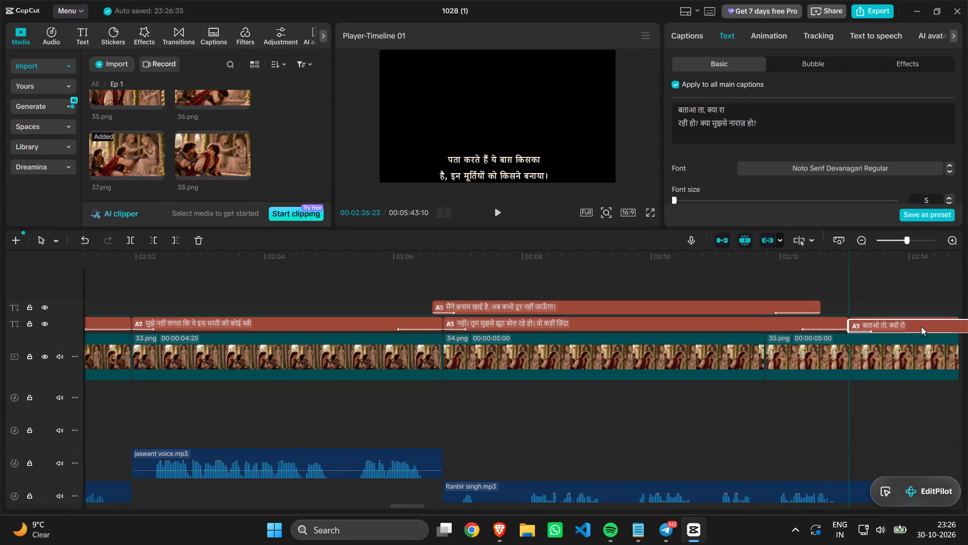
left_click_drag(921, 326, 689, 336)
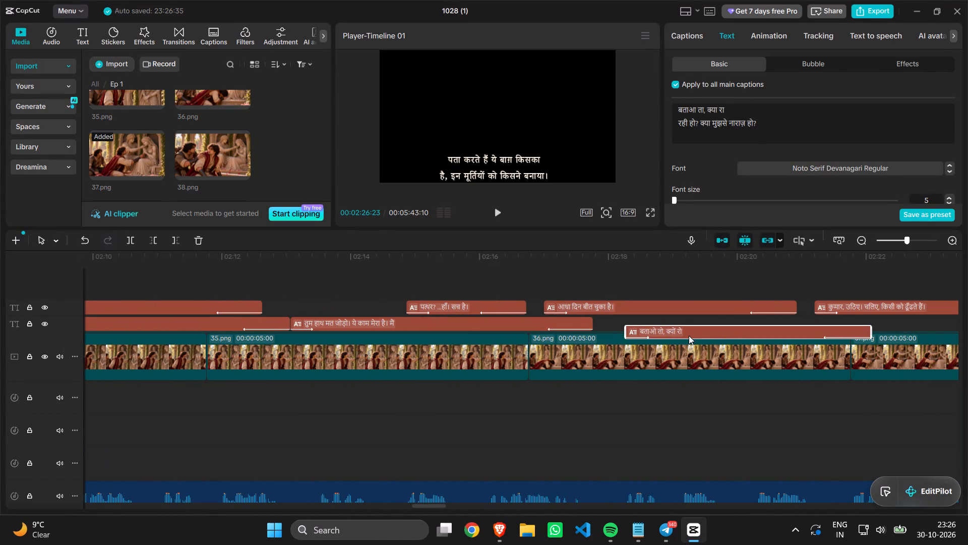
left_click_drag(689, 336, 660, 328)
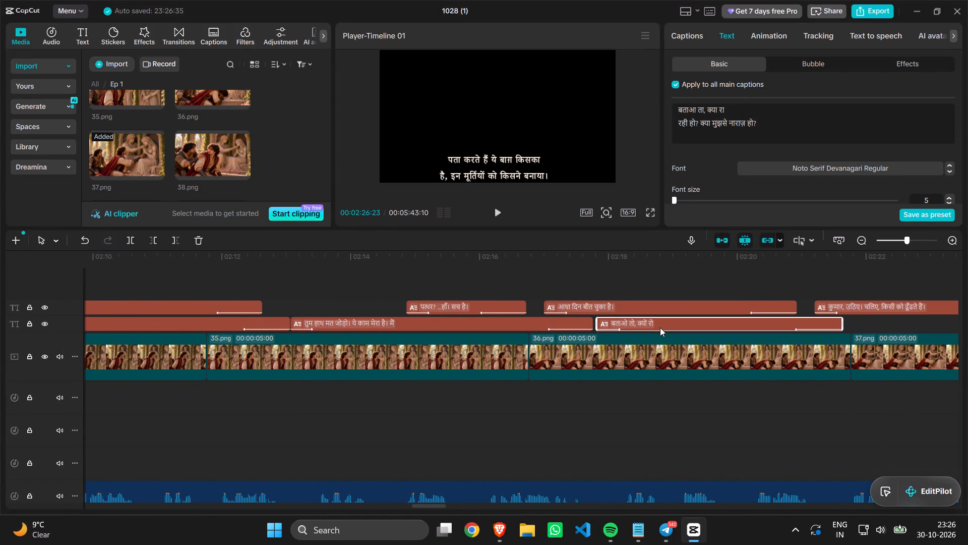
left_click_drag(660, 328, 653, 326)
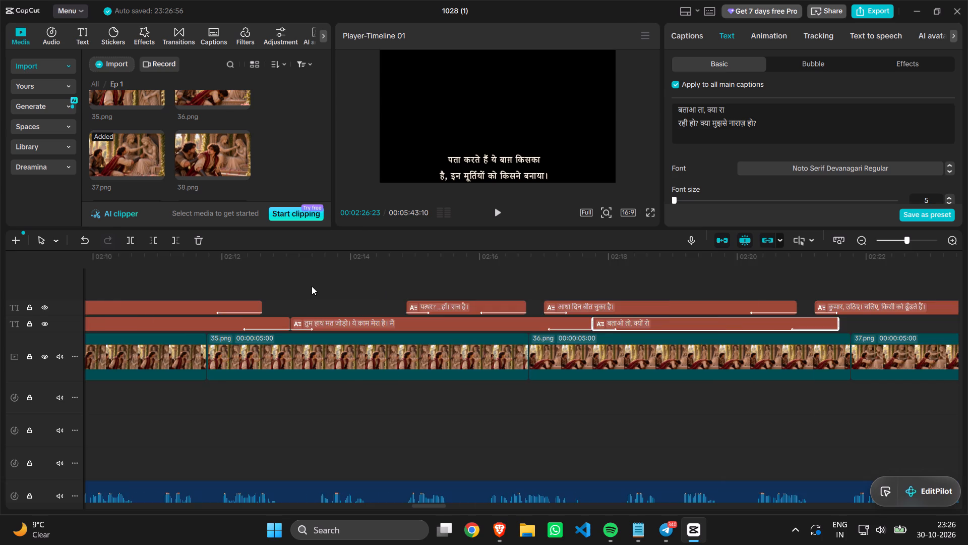
Place the "मैंने क़सम खाई है" caption directly after "बताओ तो, क्यों रो" on the same track and trim it to end just before 37.png ends.
scroll(312, 286, "right", 5)
left_click_drag(325, 305, 967, 292)
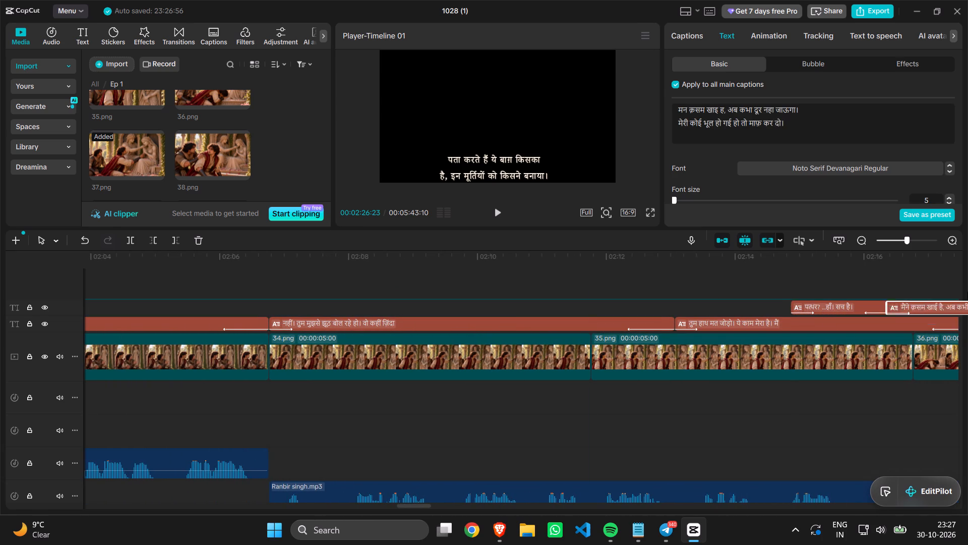
left_click_drag(967, 292, 588, 326)
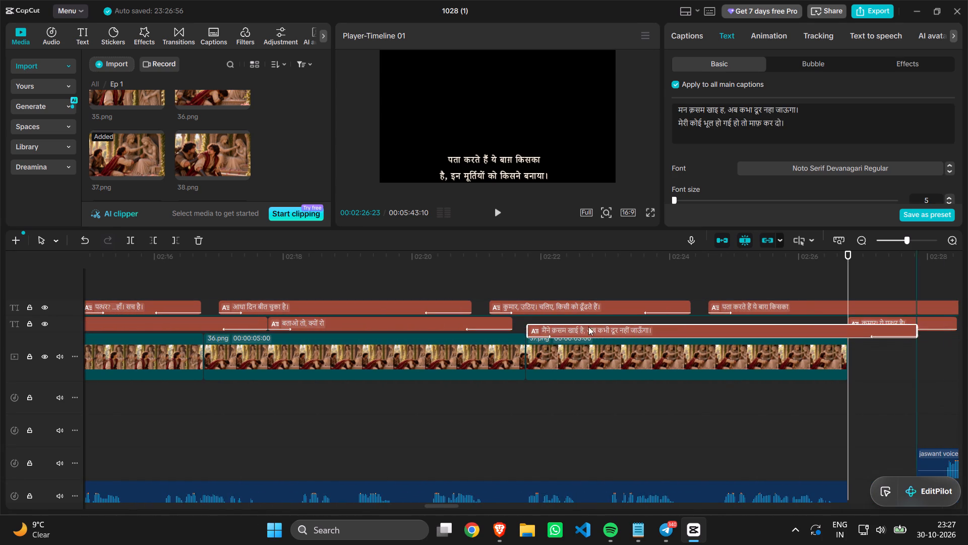
left_click_drag(588, 326, 582, 325)
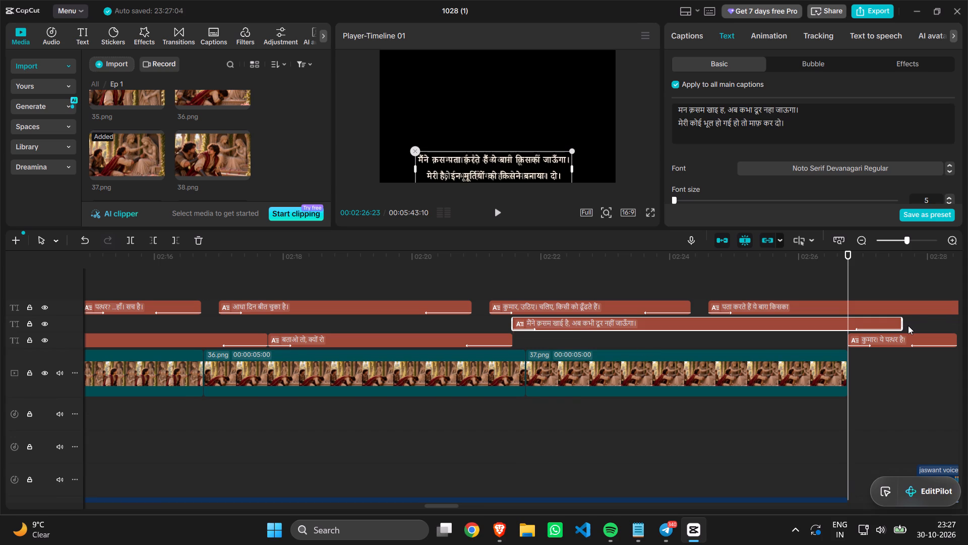
left_click_drag(903, 326, 829, 333)
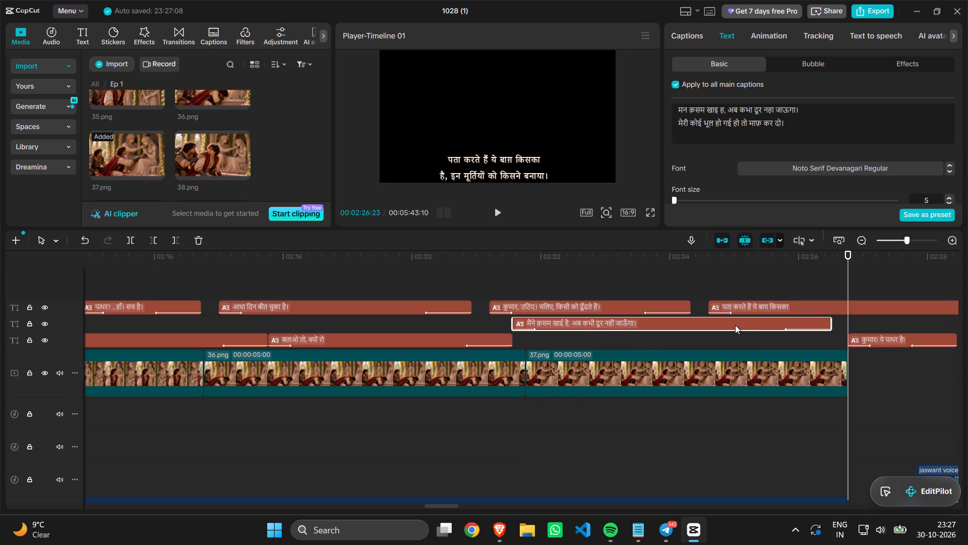
left_click_drag(733, 325, 731, 341)
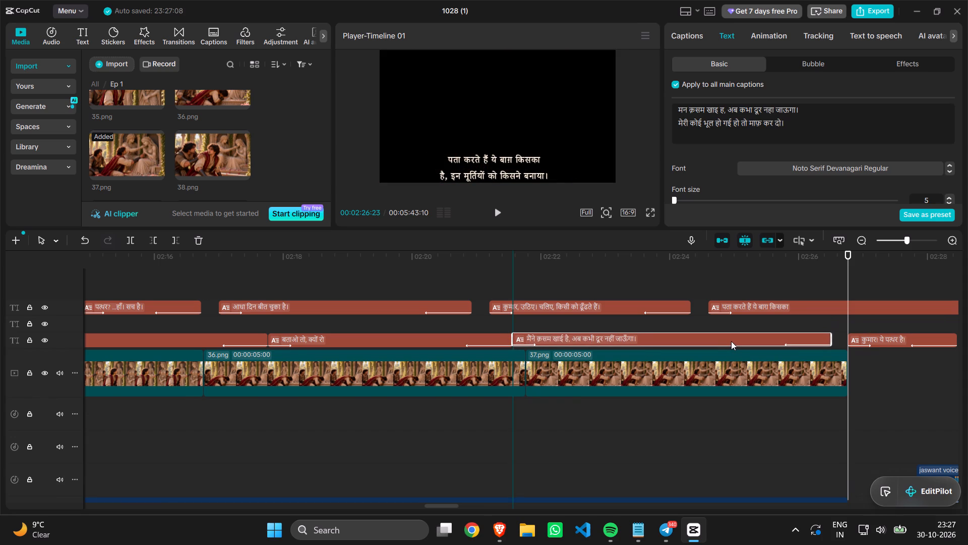
left_click_drag(731, 341, 731, 341)
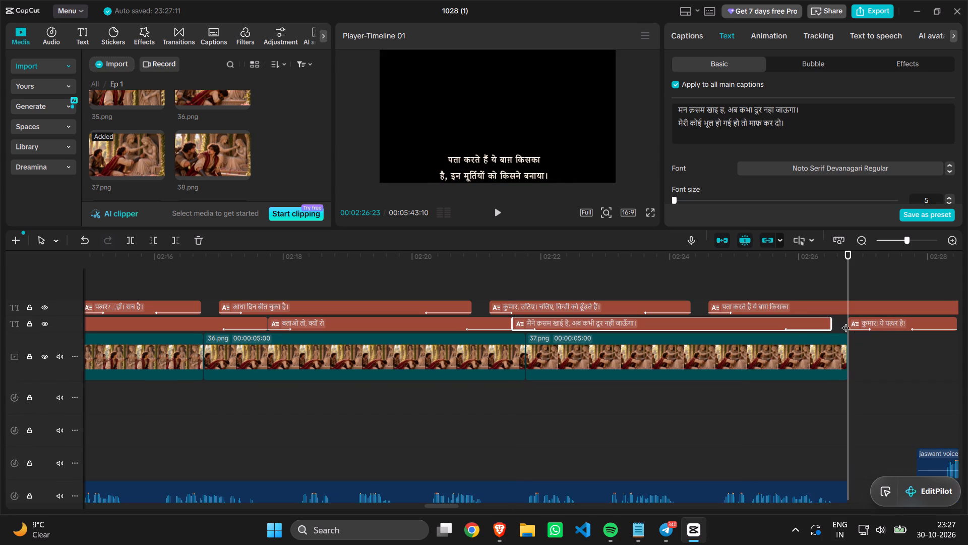
left_click_drag(830, 324, 842, 325)
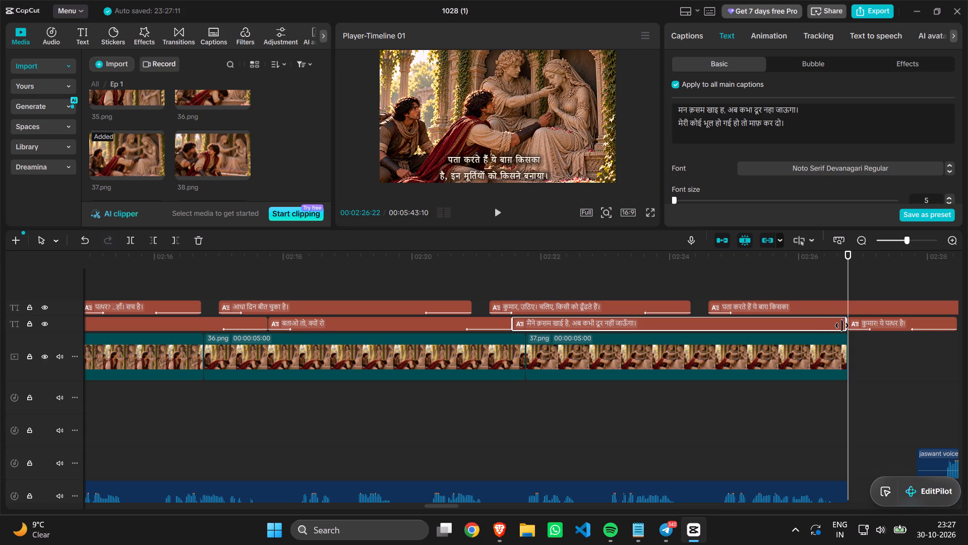
left_click_drag(842, 325, 843, 325)
Play the captions up to 00:02:22:23 and move "कुमार, उठिए। चलिए, किसी को ढूँढते हैं।" to a new top track, starting at about 00:02:28:21.
left_click(438, 402)
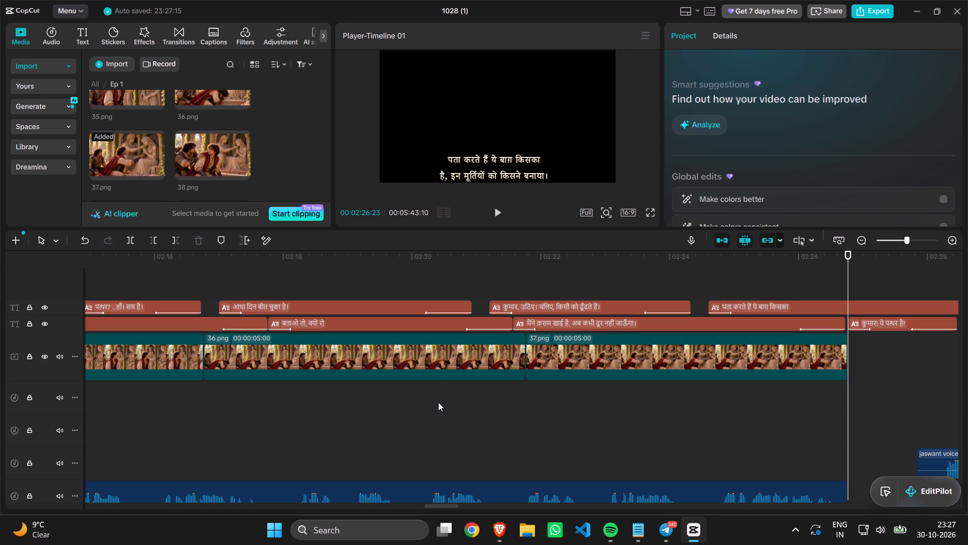
key("space")
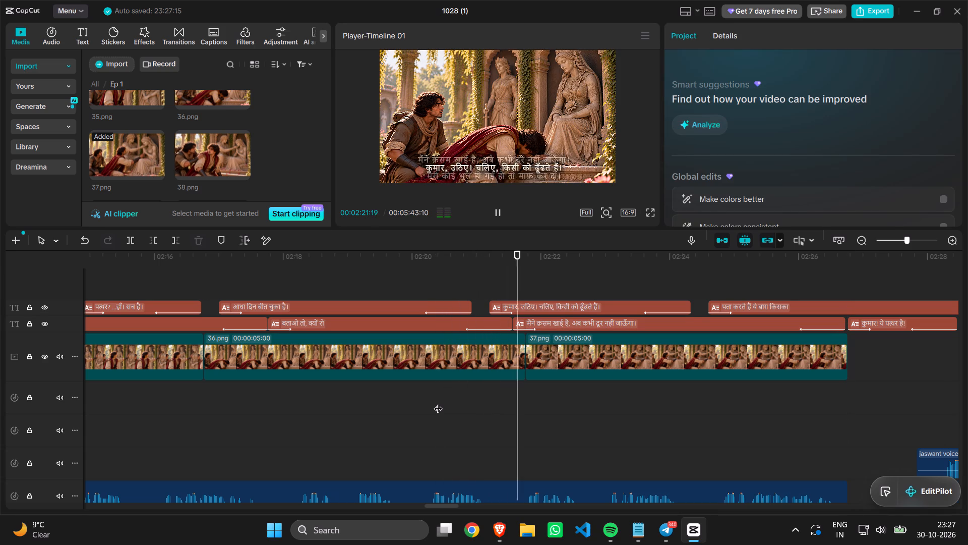
key("space")
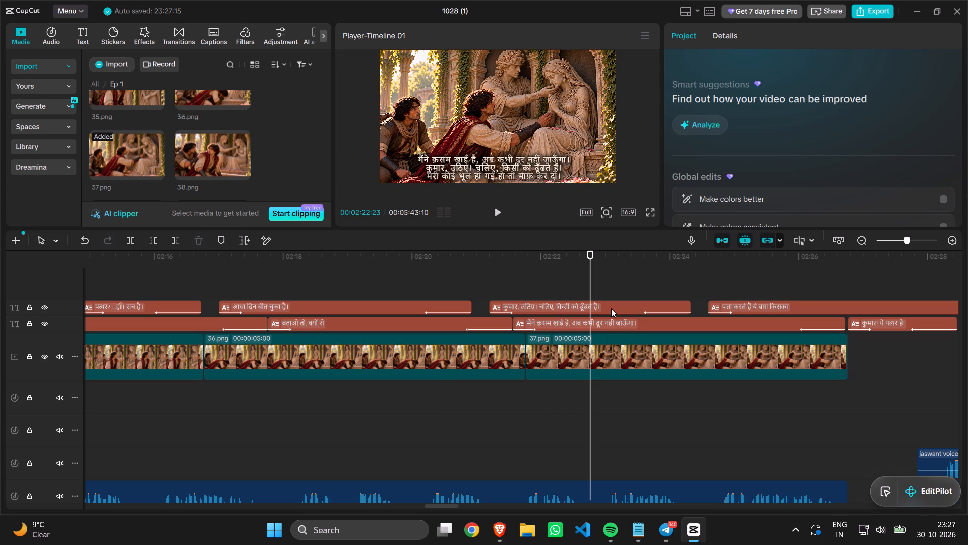
left_click_drag(611, 308, 898, 297)
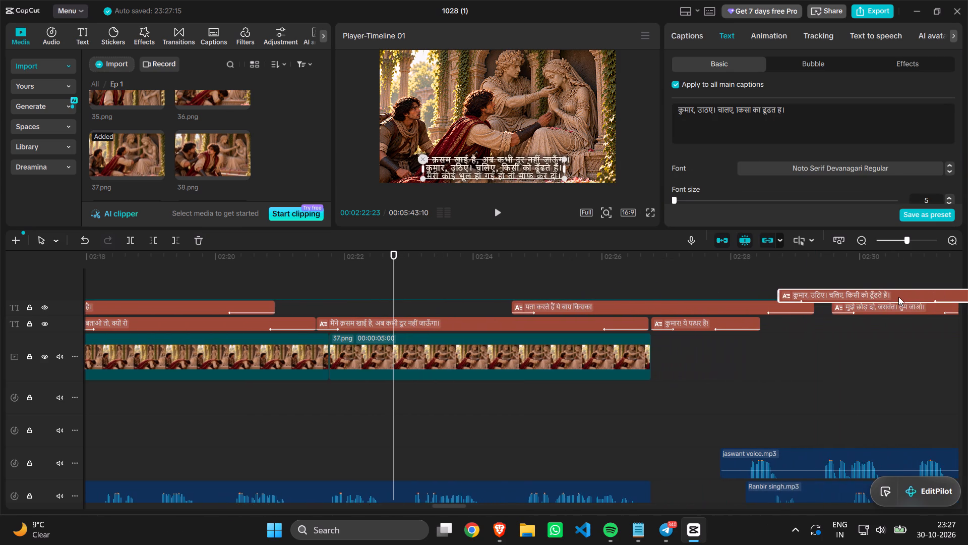
left_click_drag(898, 297, 898, 289)
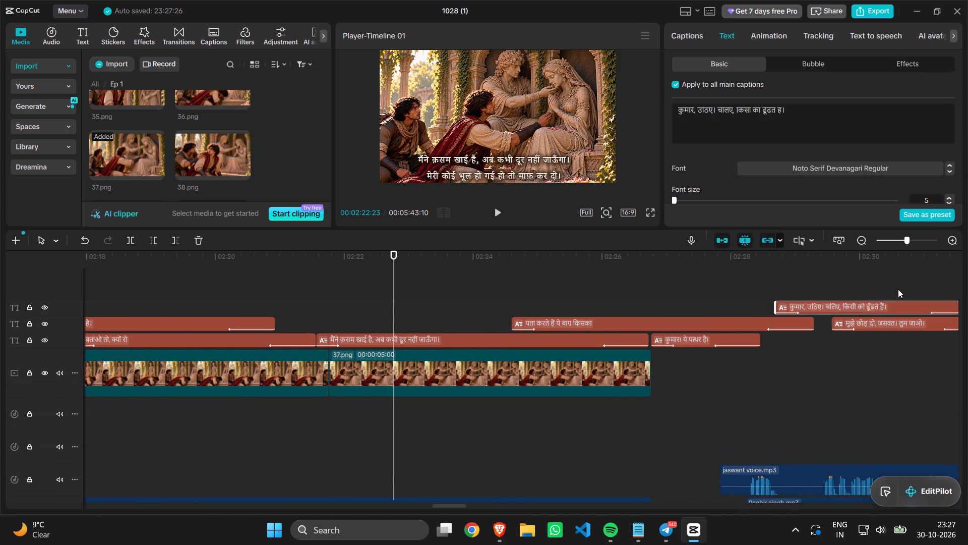
Move the "पता करते हैं ये बाग़ किसका" caption to a new bottom caption track, starting at about 00:02:31:12.
left_click_drag(705, 316, 941, 329)
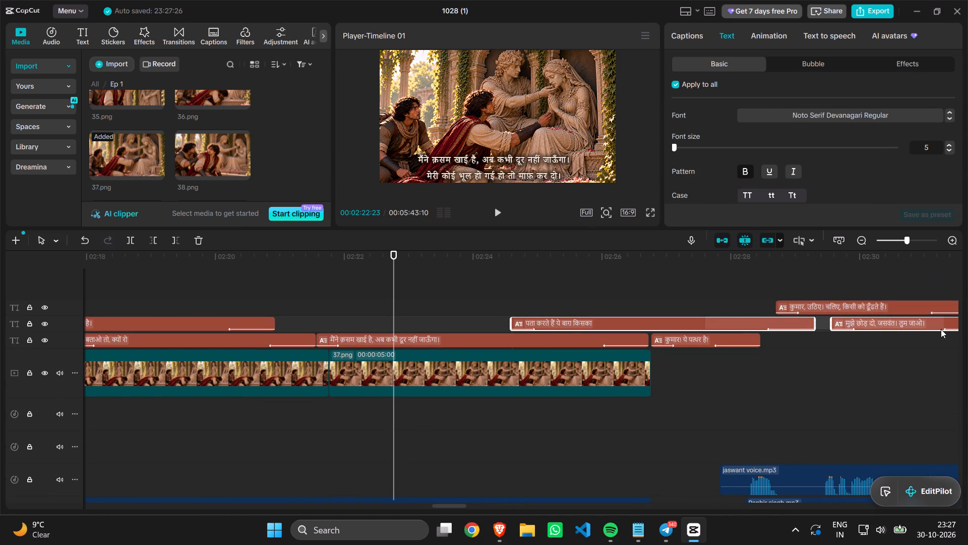
left_click_drag(941, 329, 881, 325)
left_click(760, 302)
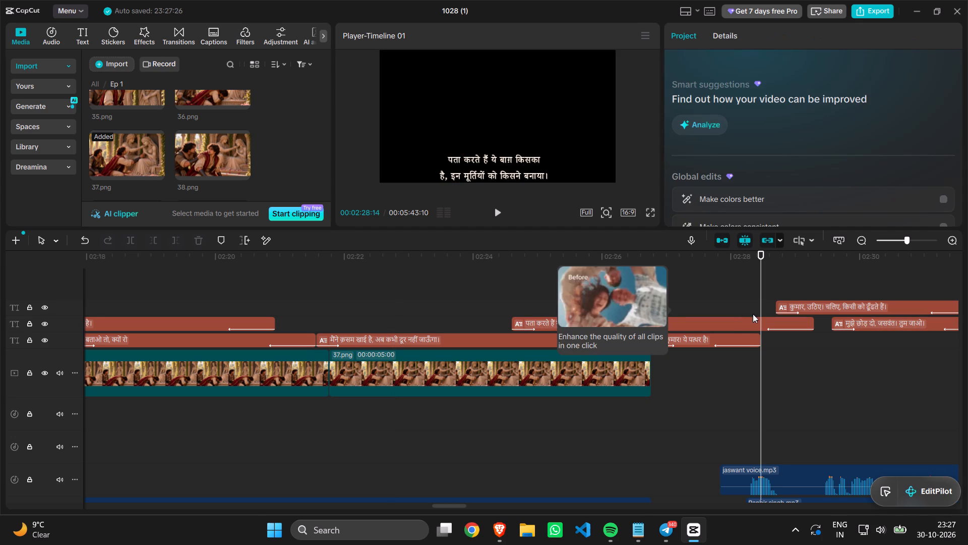
left_click_drag(735, 325, 967, 348)
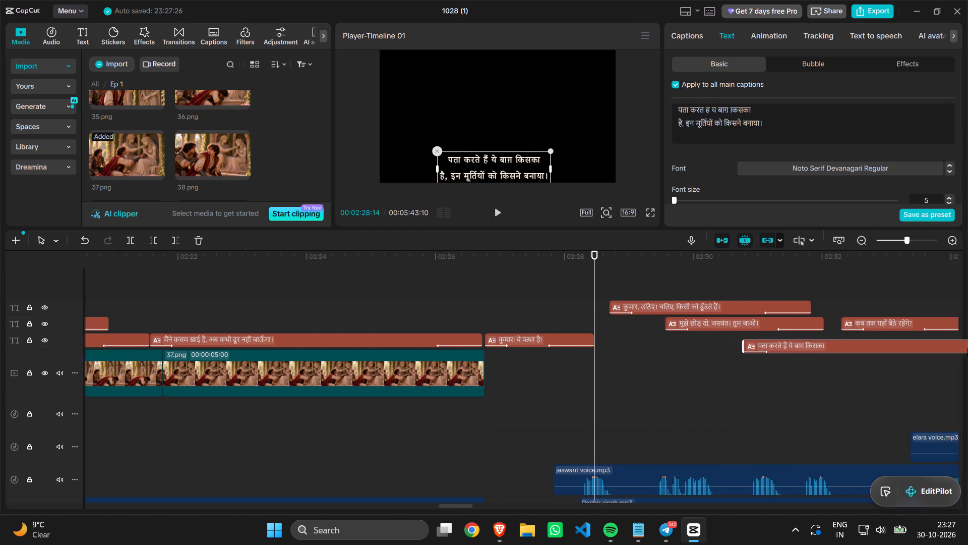
left_click_drag(967, 348, 911, 347)
Move the "पत्थर? ...हाँ। सच है।" caption onto the track holding "कुमार! ये पत्थर है!", starting at about 00:02:33.
scroll(757, 357, "right", 5)
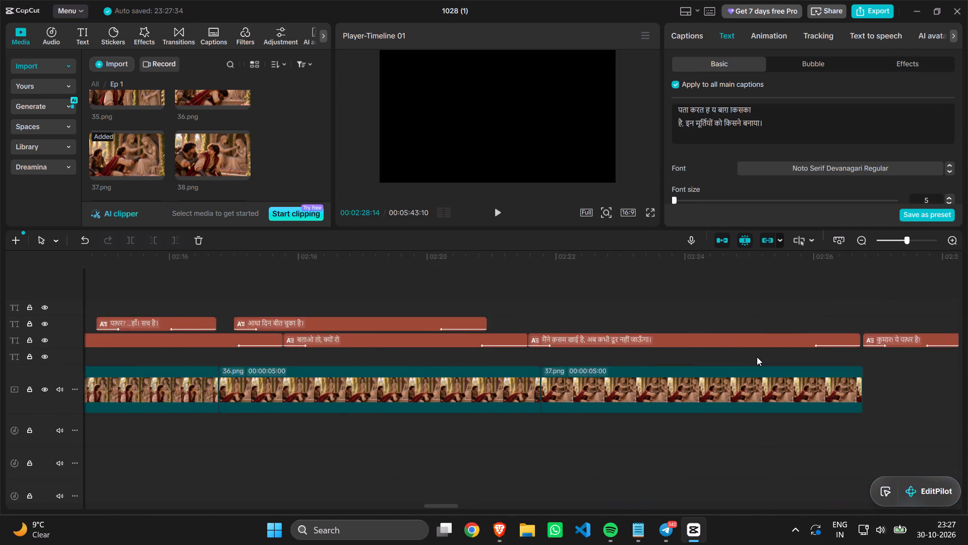
scroll(757, 357, "right", 8)
left_click_drag(668, 320, 967, 335)
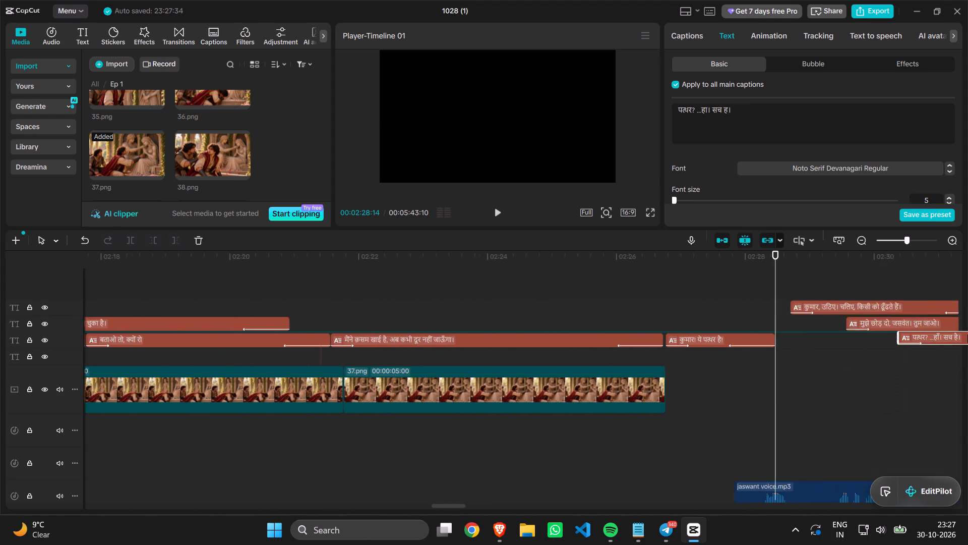
left_click_drag(967, 335, 789, 340)
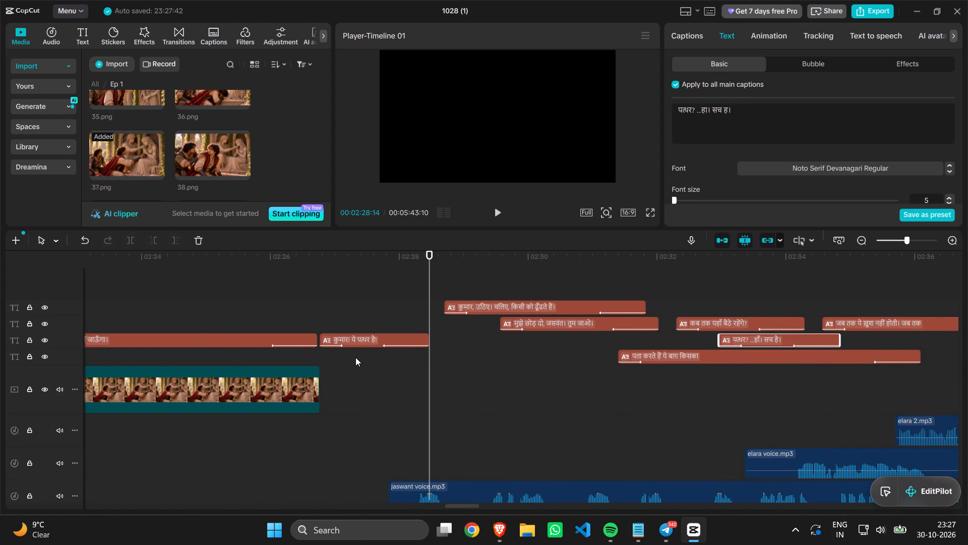
Move the "आधा दिन बीत चुका है।" caption to the top caption track after "कुमार, उठिए", starting at about 00:02:32.
scroll(355, 357, "right", 6)
left_click_drag(256, 320, 965, 374)
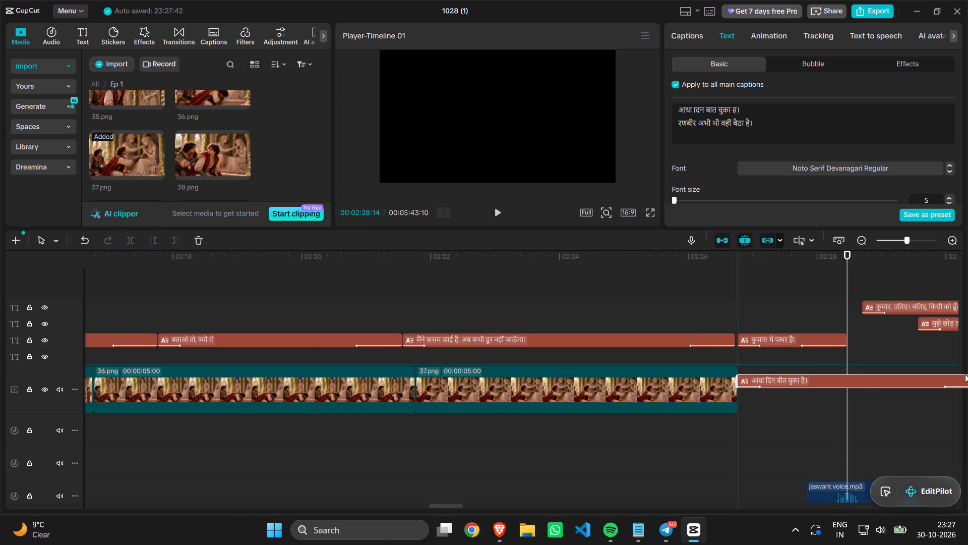
left_click_drag(965, 374, 870, 377)
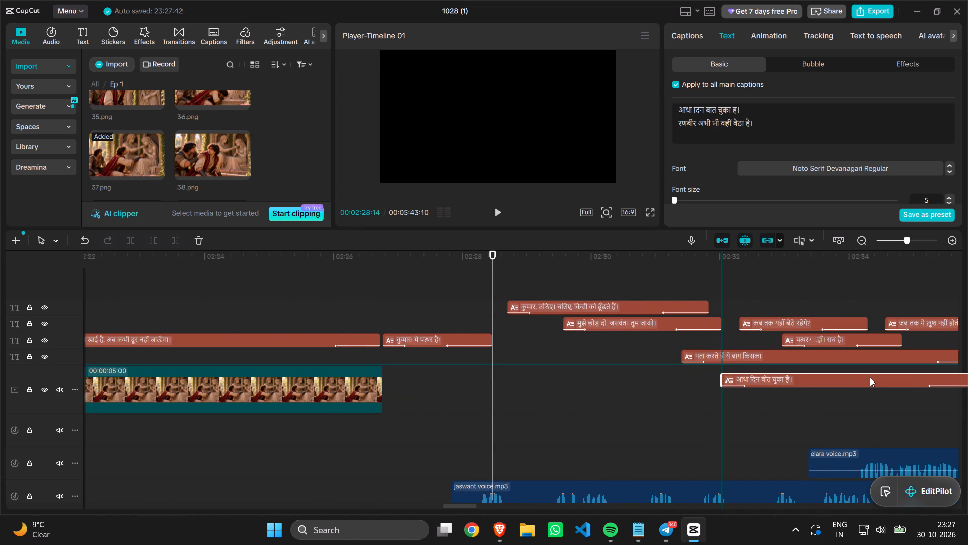
left_click_drag(870, 377, 883, 305)
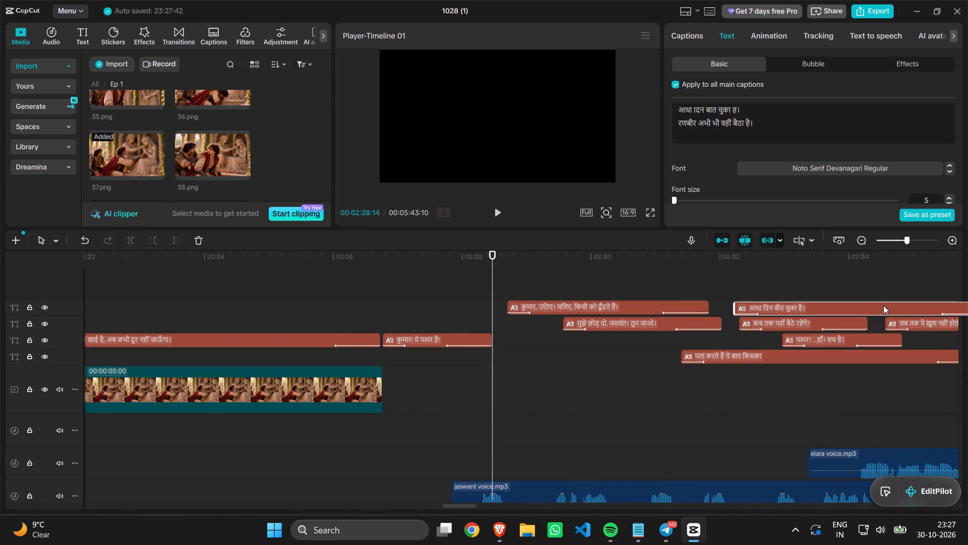
left_click_drag(883, 305, 874, 305)
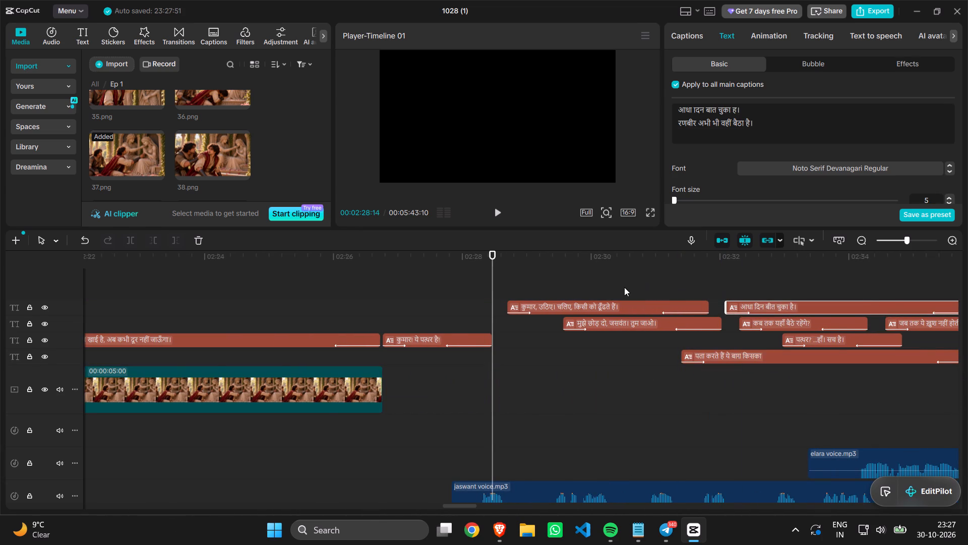
Shift the "कुमार! ये पत्थर है!" caption slightly earlier on its track so it directly follows the "मैंने क़सम खाई है" caption.
scroll(624, 287, "right", 2)
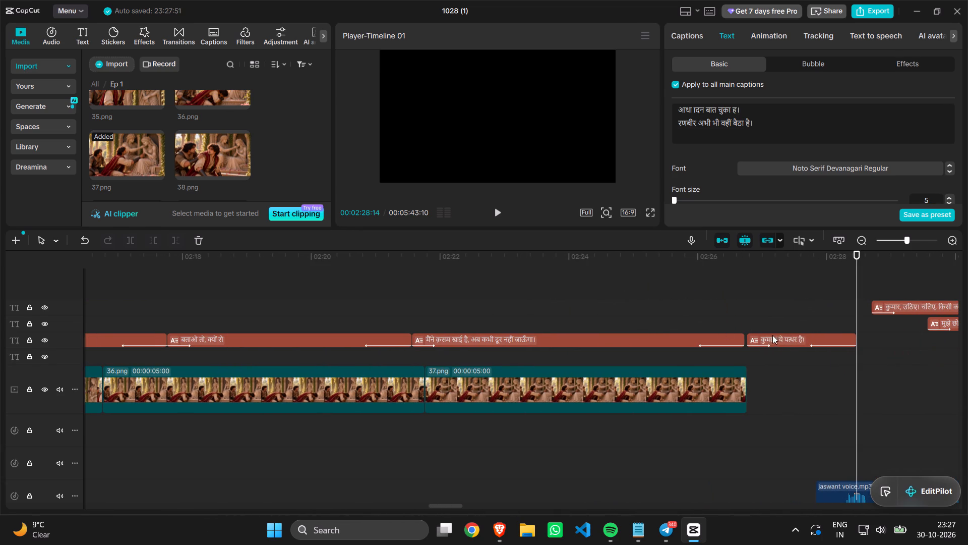
left_click_drag(785, 339, 778, 339)
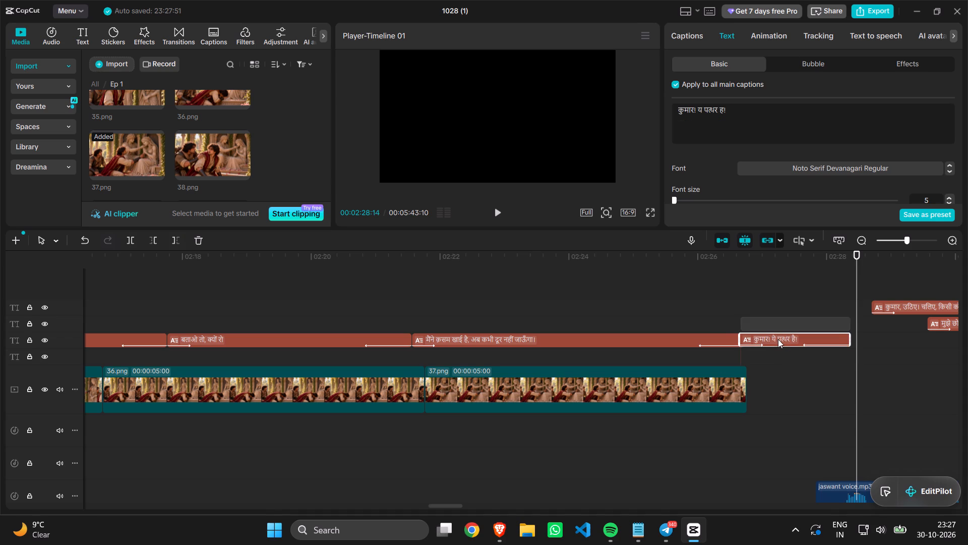
left_click_drag(778, 339, 781, 339)
scroll(657, 409, "down", 2)
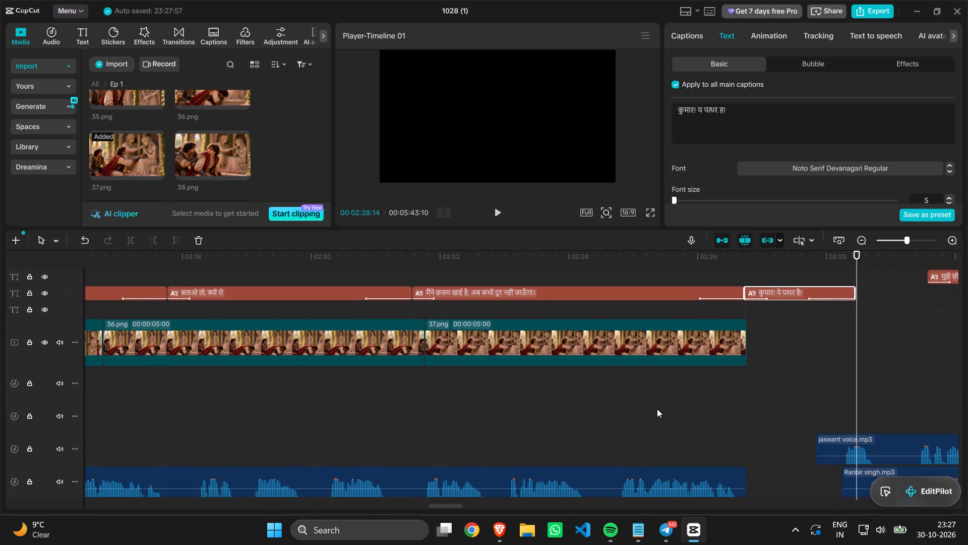
scroll(657, 409, "down", 1)
scroll(688, 421, "right", 6)
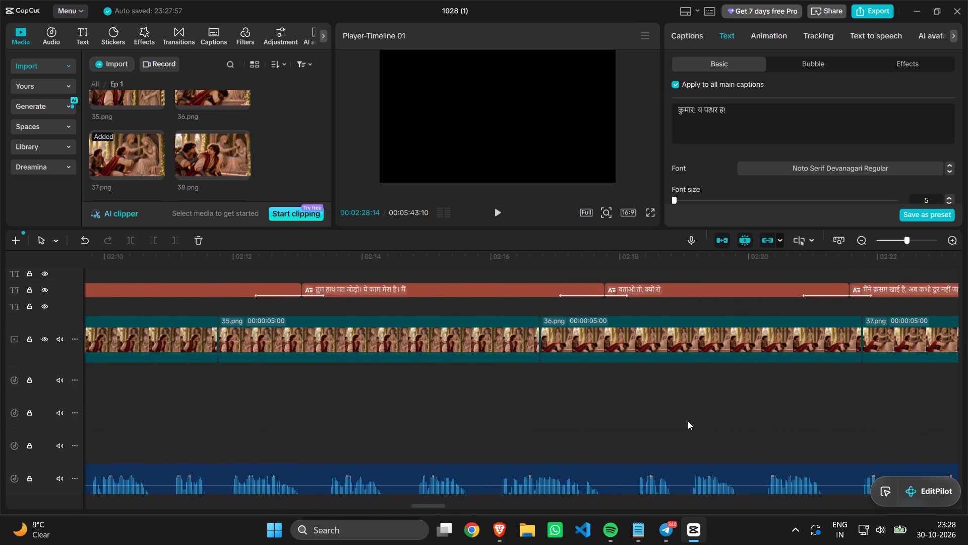
scroll(688, 421, "right", 5)
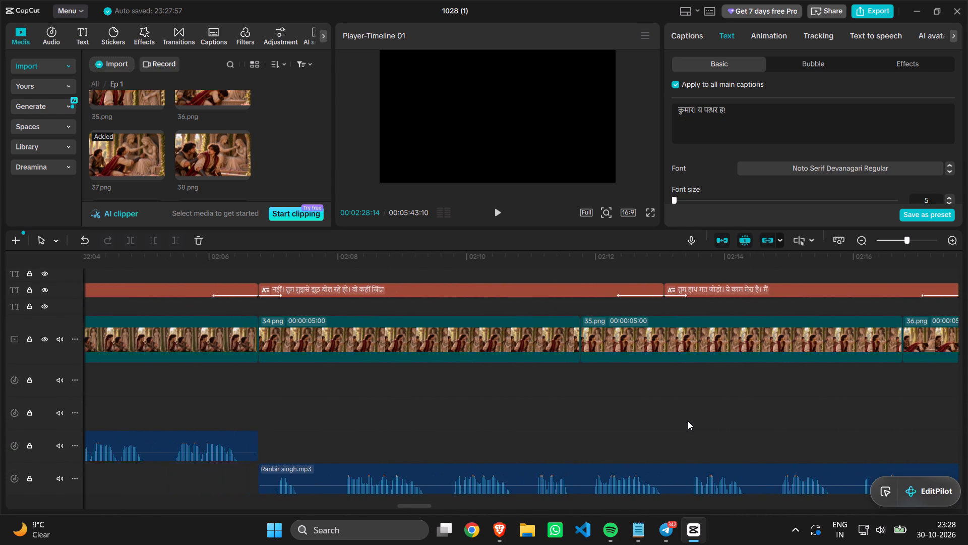
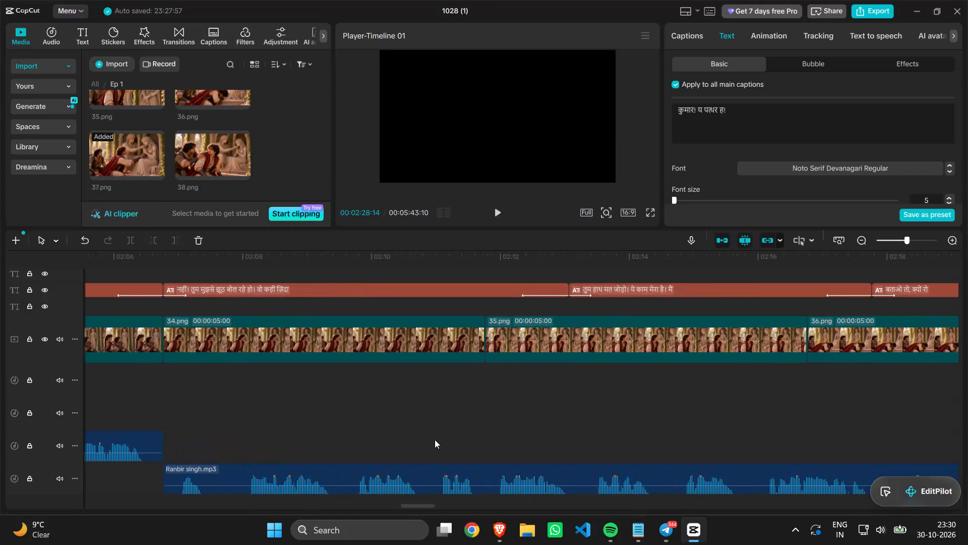
Delay the start of the "तुम हाथ मत जोड़ो" caption and extend the preceding "नहीं। तुम मुझसे झूठ" caption's end to about 00:02:13:11.
left_click(187, 403)
key("space")
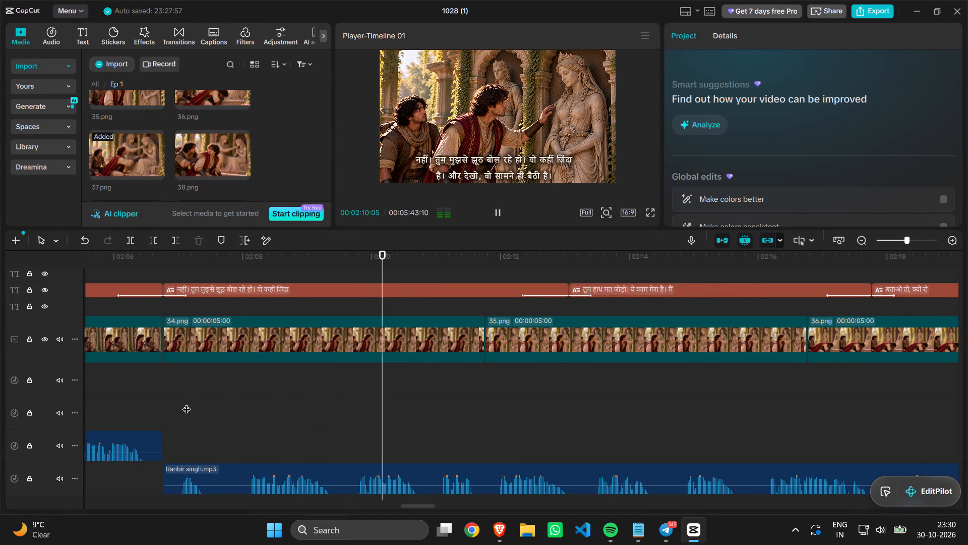
key("space")
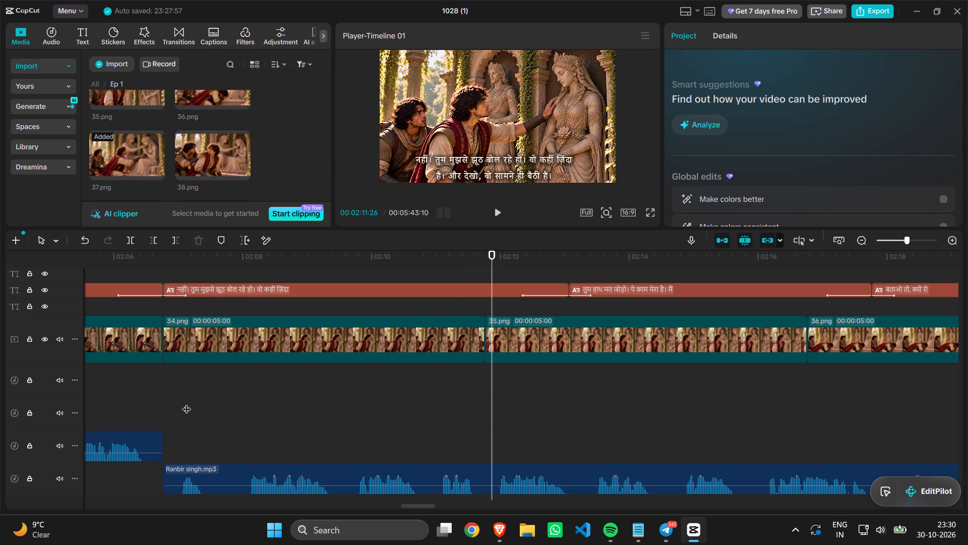
key("space")
key("space")
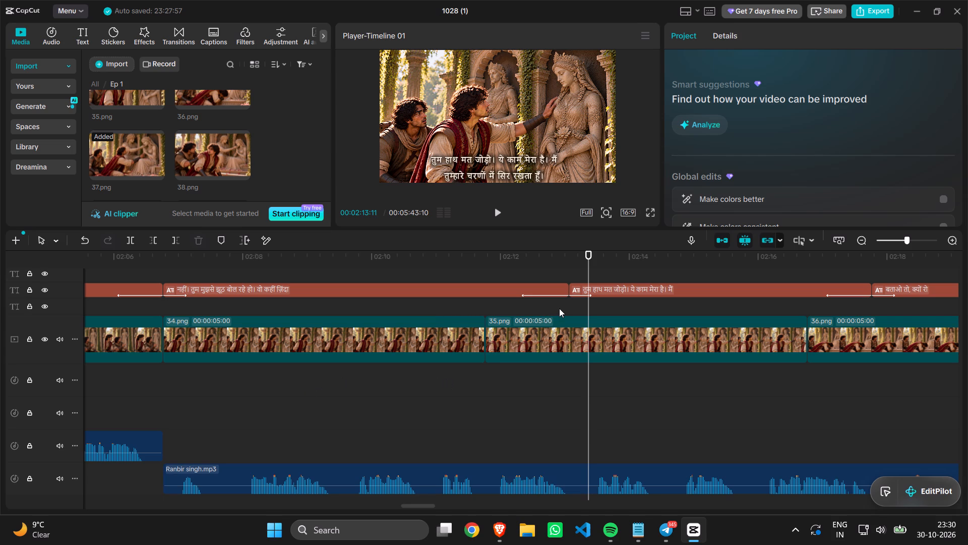
left_click(433, 295)
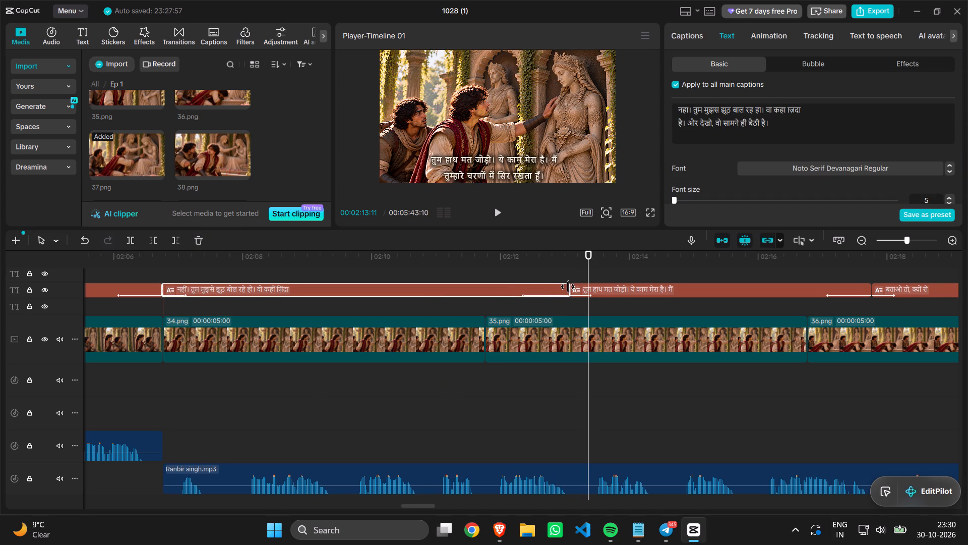
left_click_drag(568, 287, 578, 288)
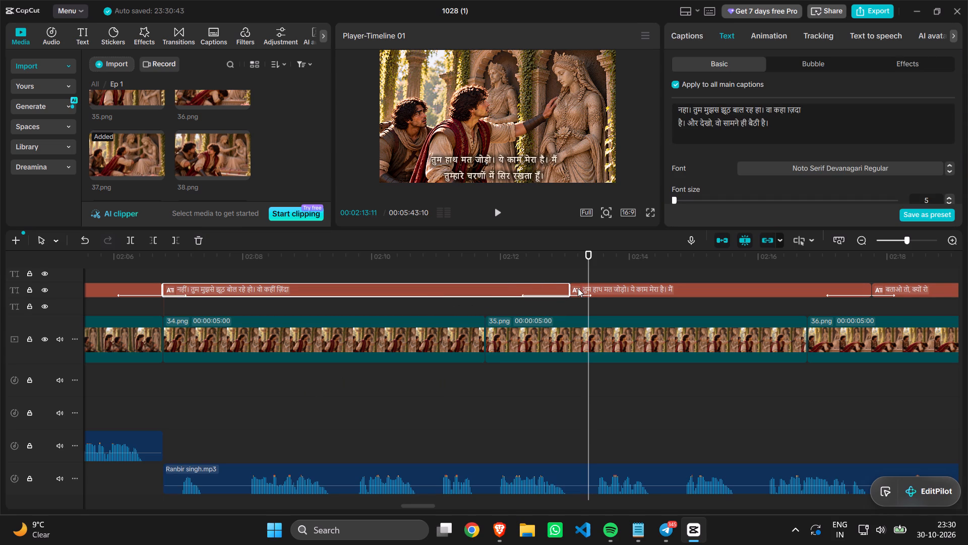
left_click(578, 288)
left_click_drag(569, 288, 573, 288)
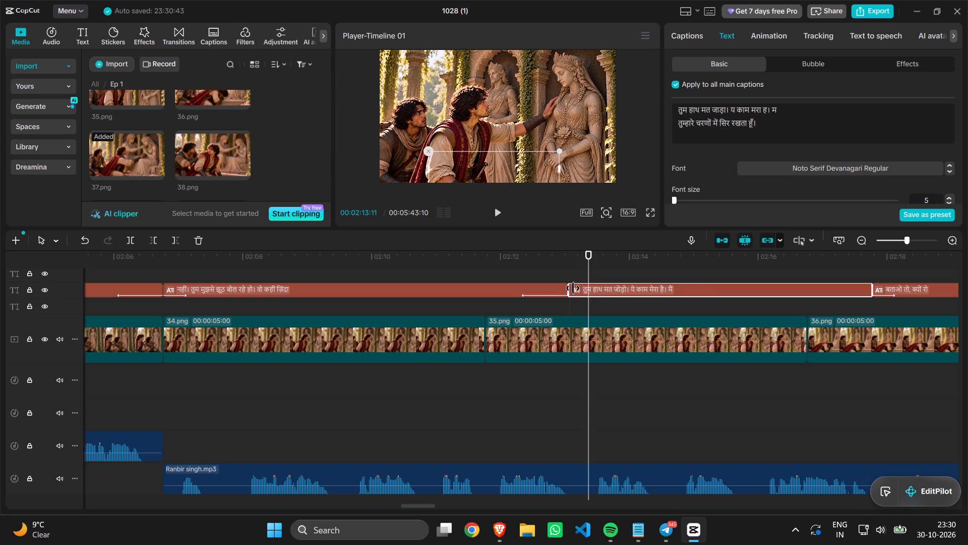
left_click_drag(573, 288, 601, 293)
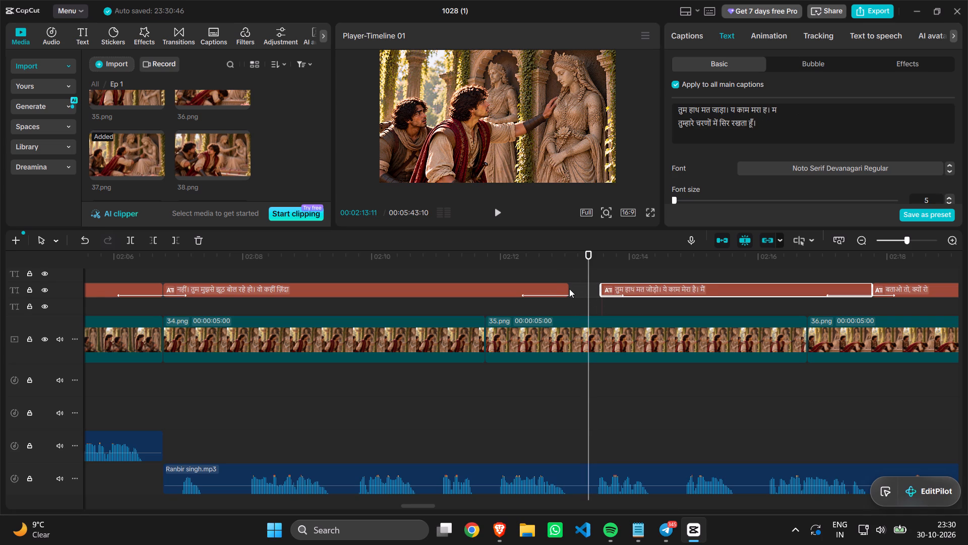
left_click_drag(567, 289, 587, 294)
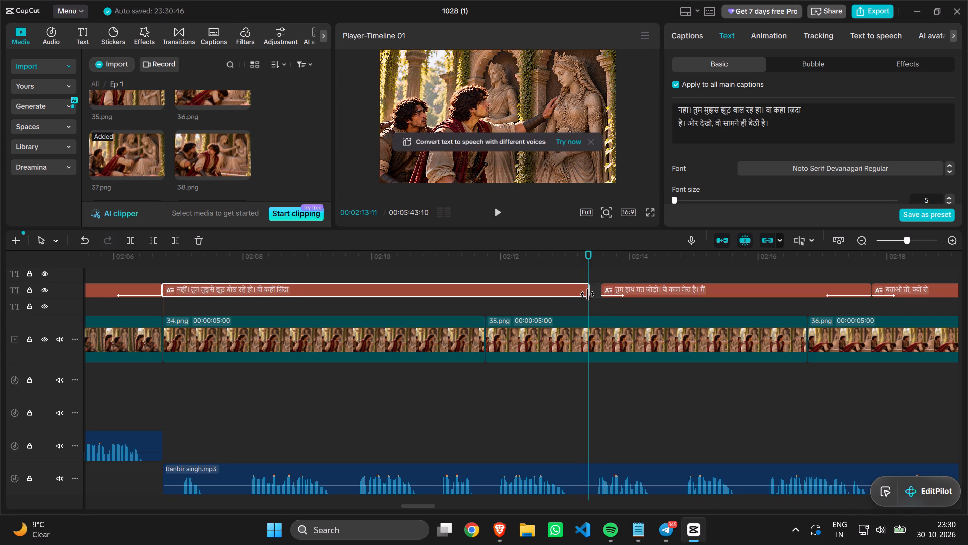
left_click_drag(587, 294, 587, 294)
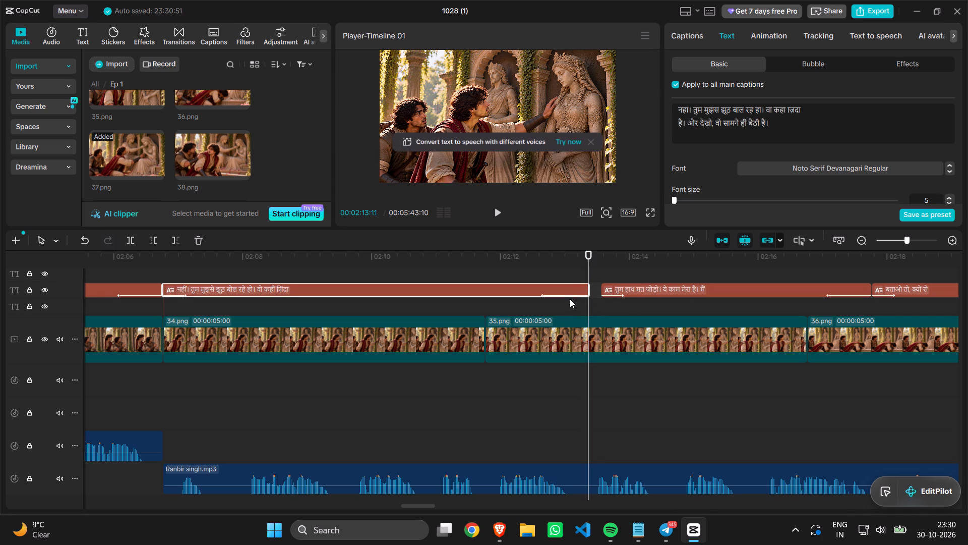
Extend the start of the "तुम हाथ मत जोड़ो" caption back to meet the end of the "नहीं। तुम मुझसे झूठ" caption.
left_click(553, 371)
key("space")
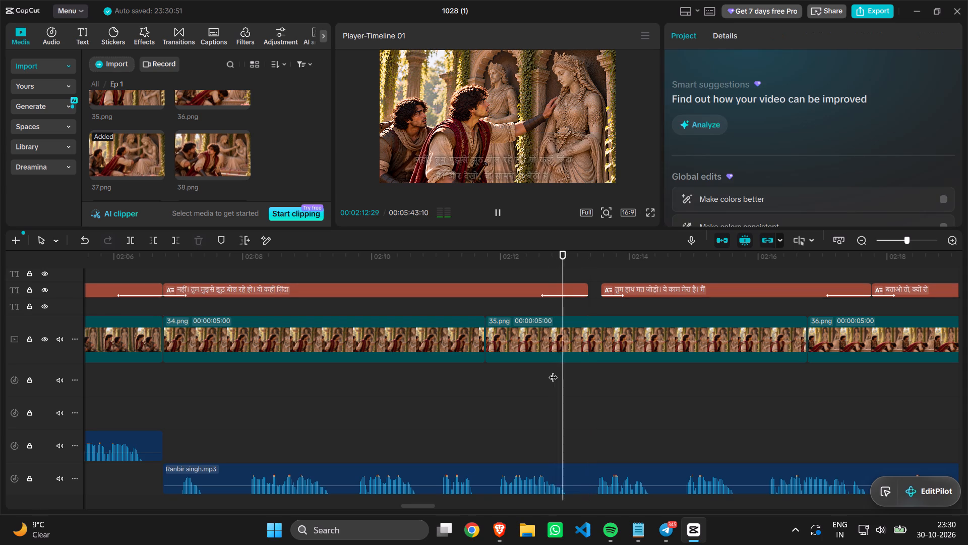
left_click(488, 375)
key("space")
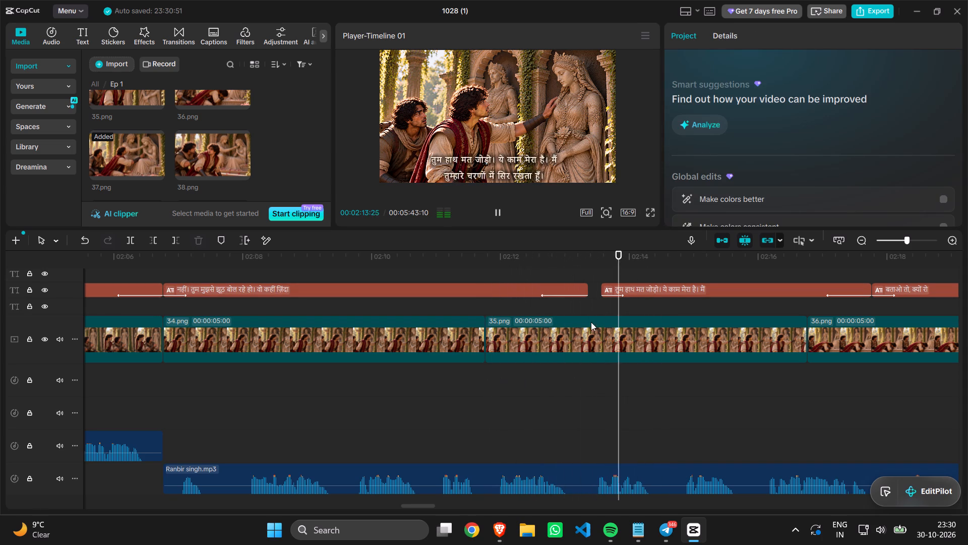
left_click(600, 290)
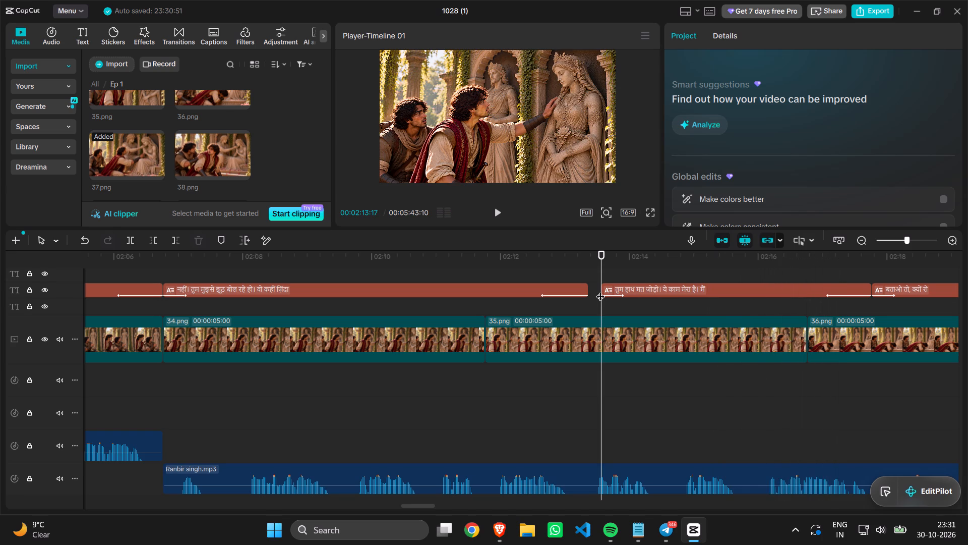
left_click(600, 290)
left_click(618, 291)
left_click_drag(600, 290, 598, 290)
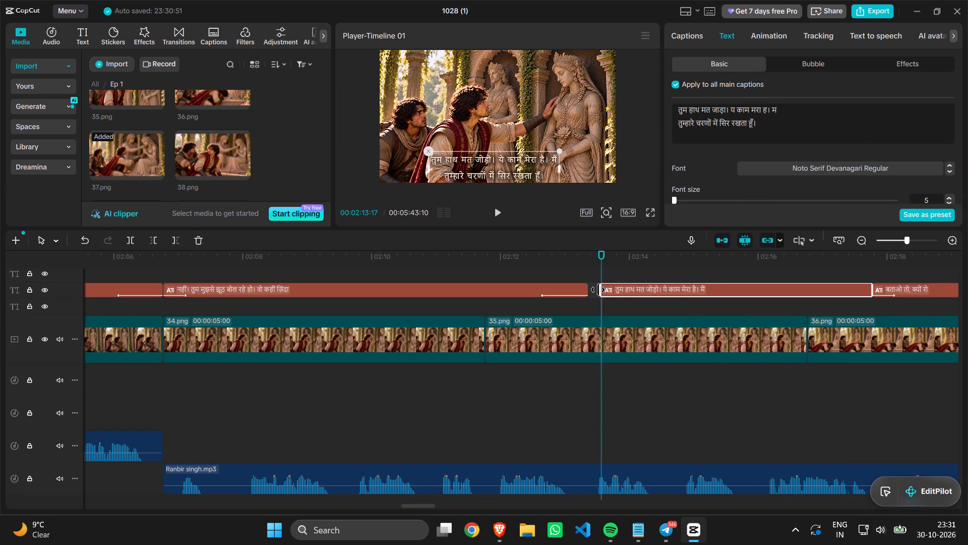
left_click_drag(598, 290, 591, 291)
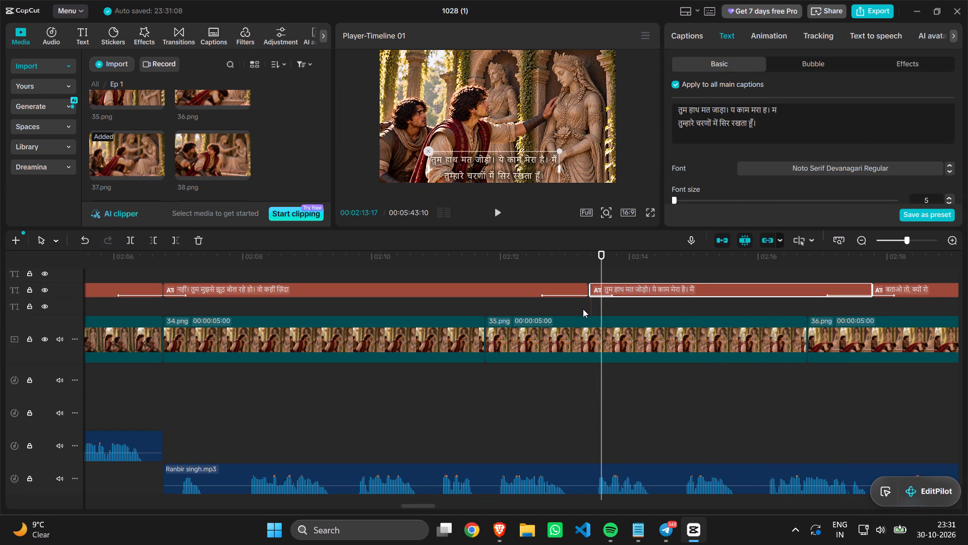
Trim the "बताओ तो, क्यों रो" caption's start to about 00:02:18 and extend the "तुम हाथ मत जोड़ो" caption's end close to it.
key("space")
scroll(583, 309, "left", 1)
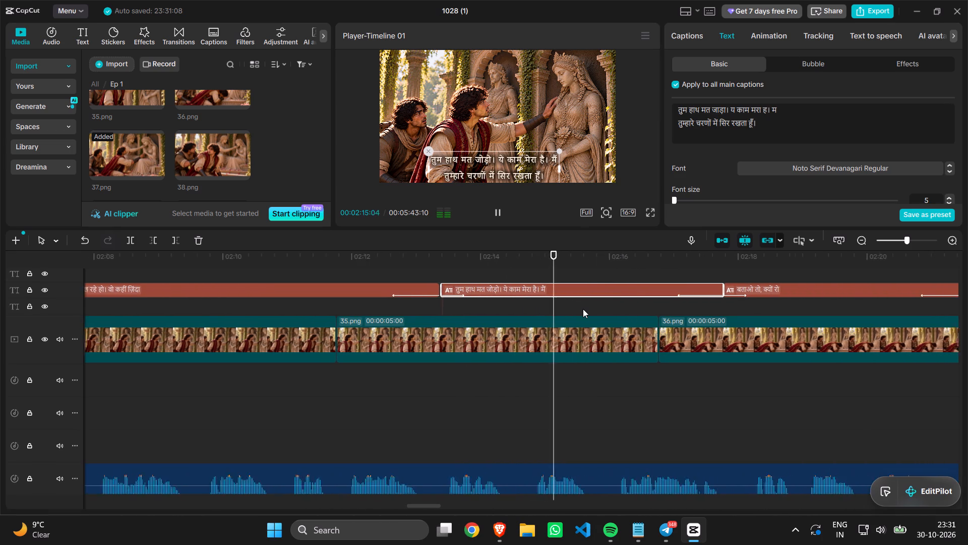
scroll(583, 309, "left", 2)
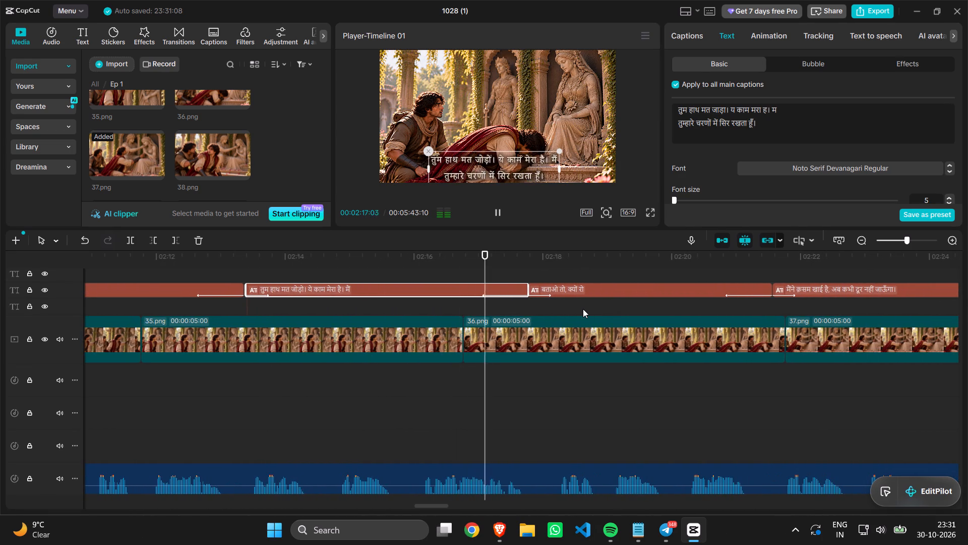
key("space")
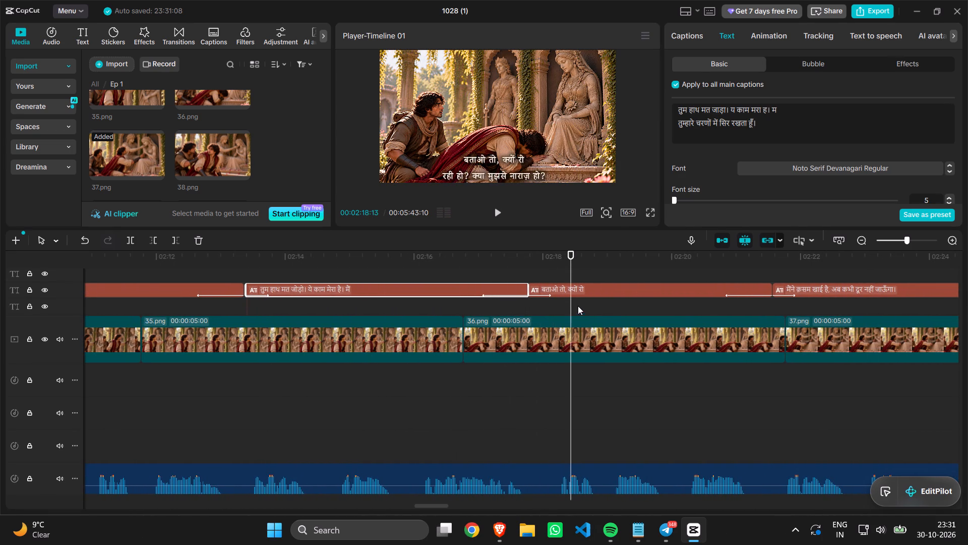
left_click(566, 289)
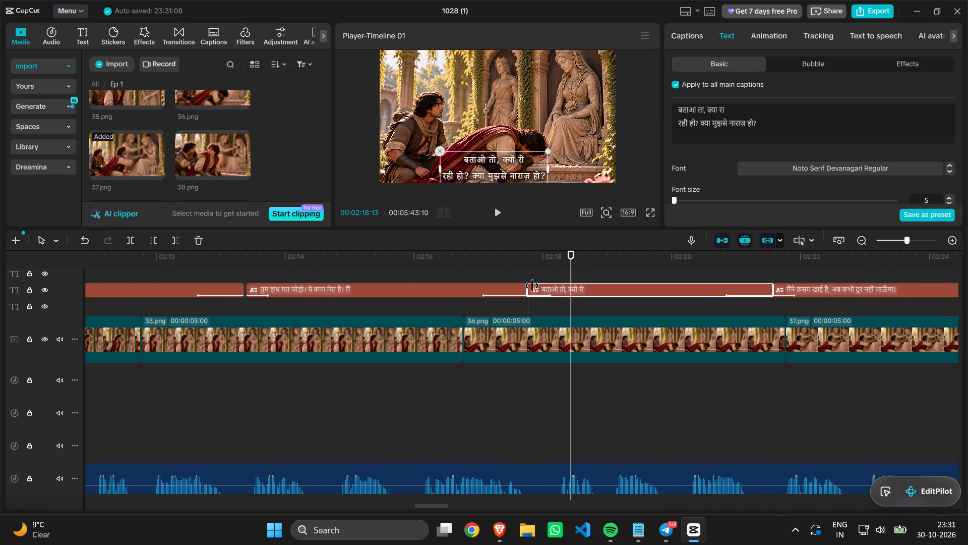
left_click_drag(529, 287, 546, 289)
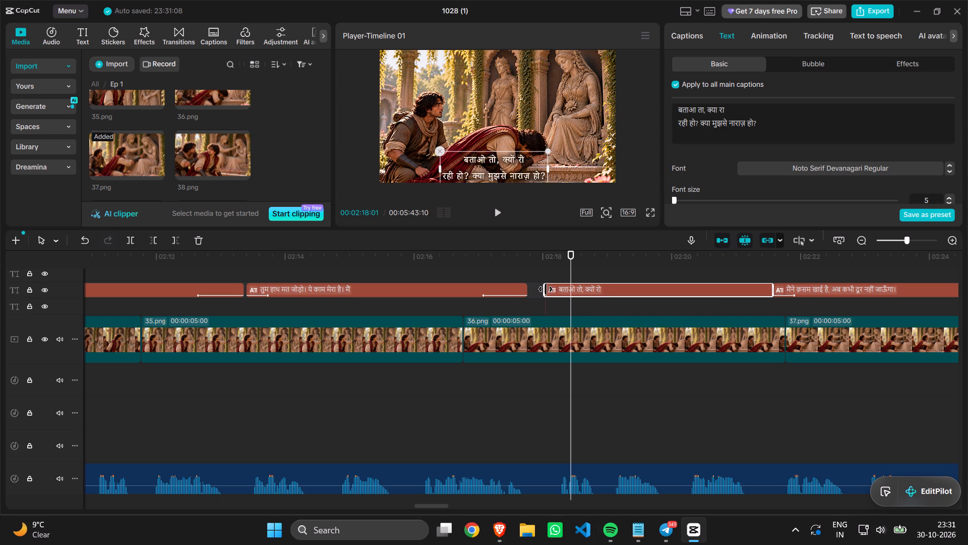
left_click_drag(546, 289, 549, 289)
left_click(519, 288)
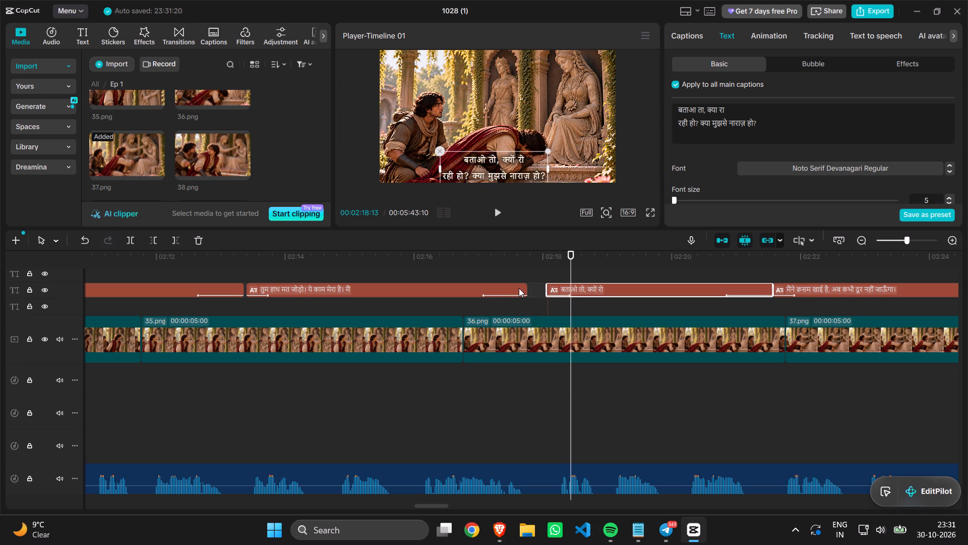
left_click_drag(526, 288, 541, 289)
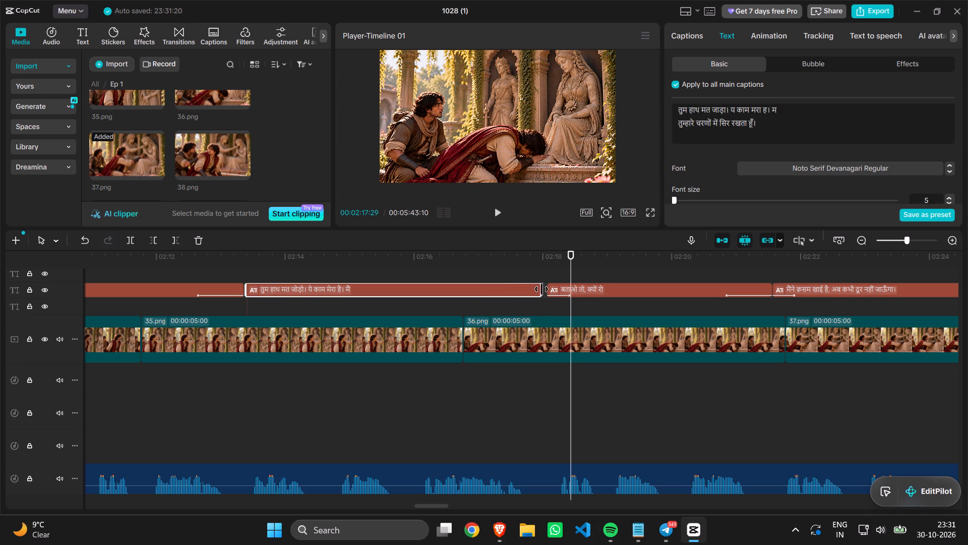
left_click_drag(541, 289, 542, 289)
Replay the voice clip over 35.png to 37.png to check the retimed "तुम हाथ मत जोड़ो" and "बताओ तो, क्यों रो" captions.
left_click(501, 279)
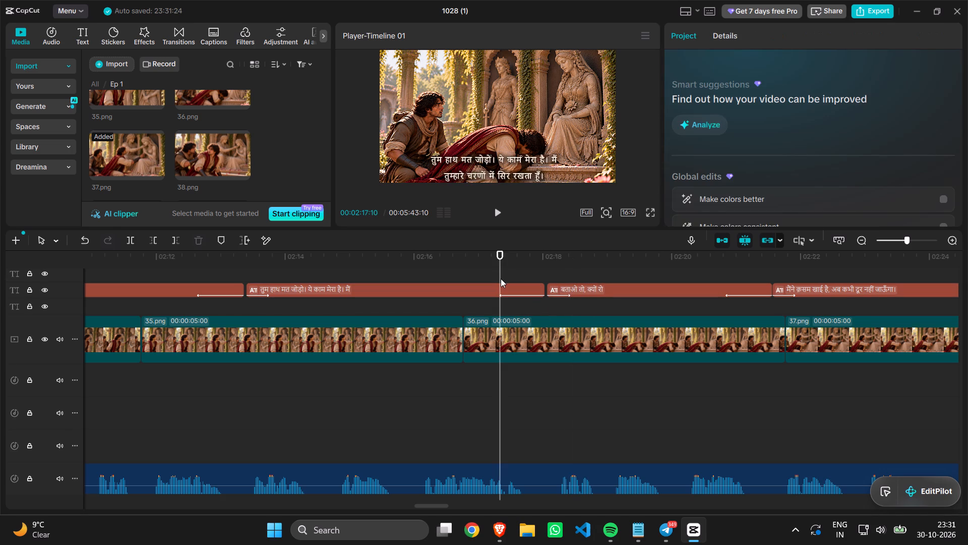
key("space")
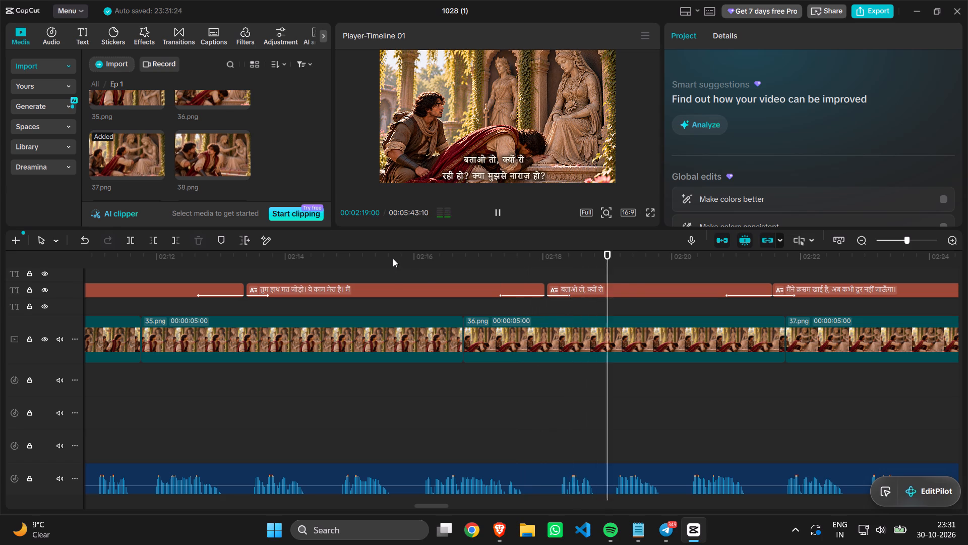
left_click(389, 281)
key("space")
key("space")
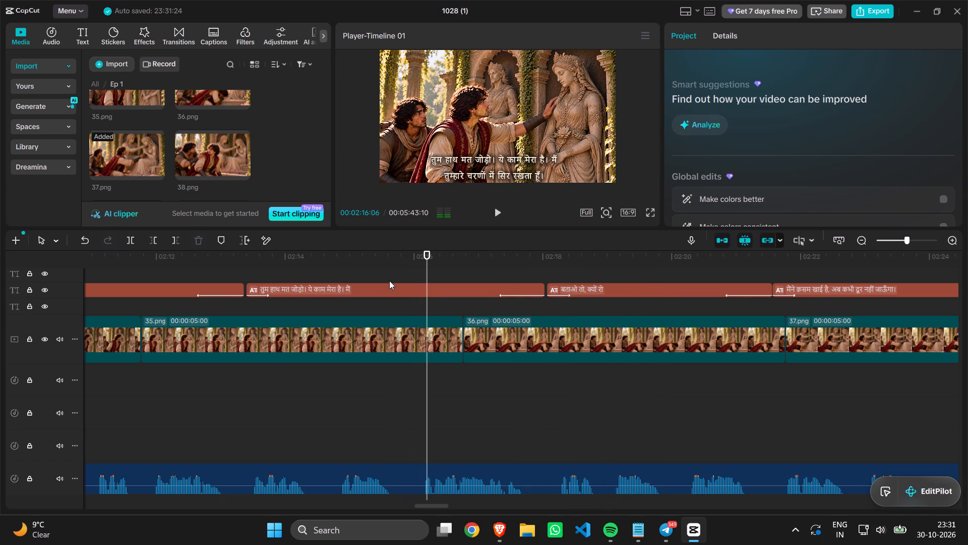
key("space")
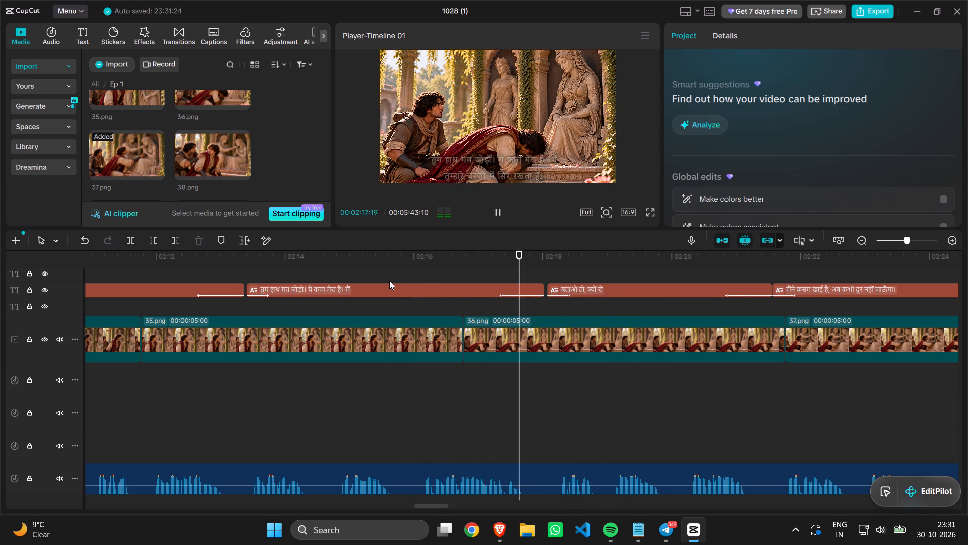
left_click(340, 302)
key("space")
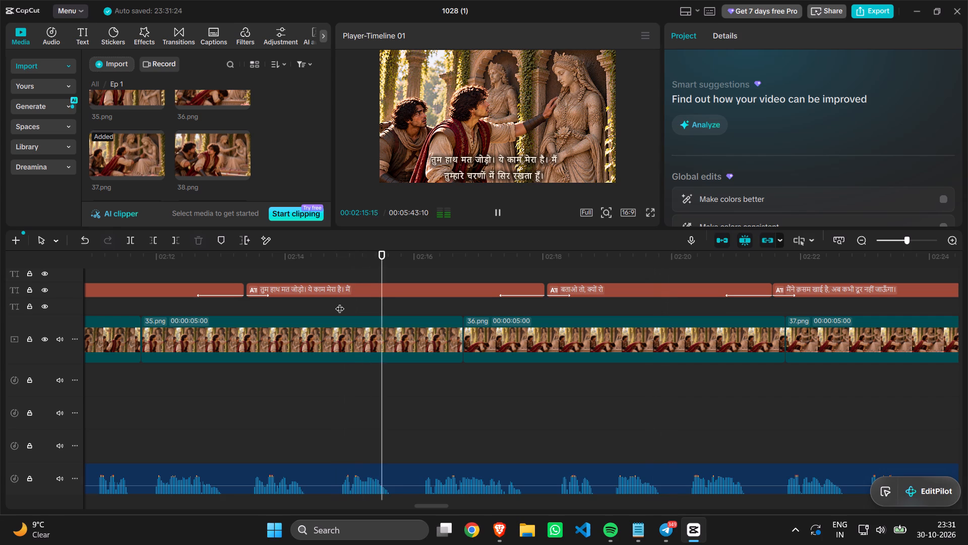
left_click(340, 302)
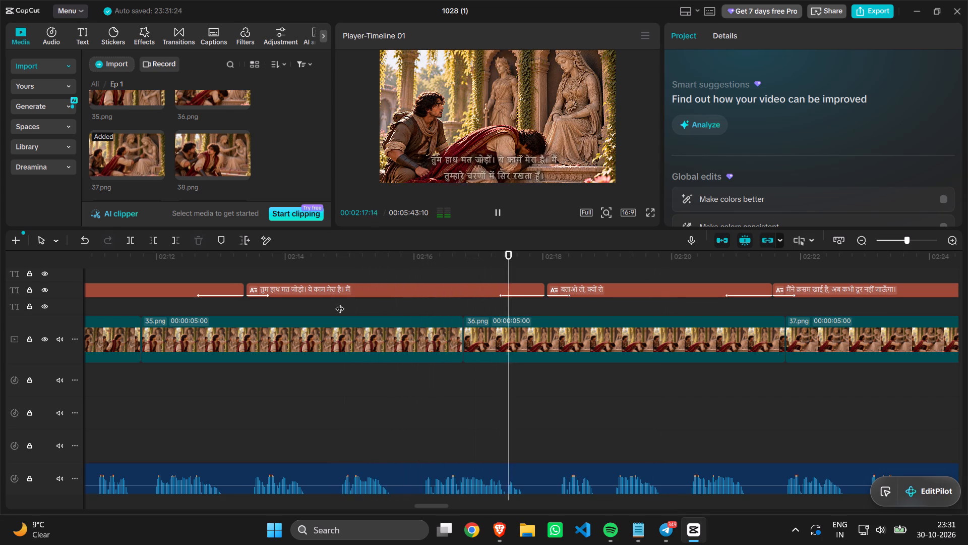
key("space")
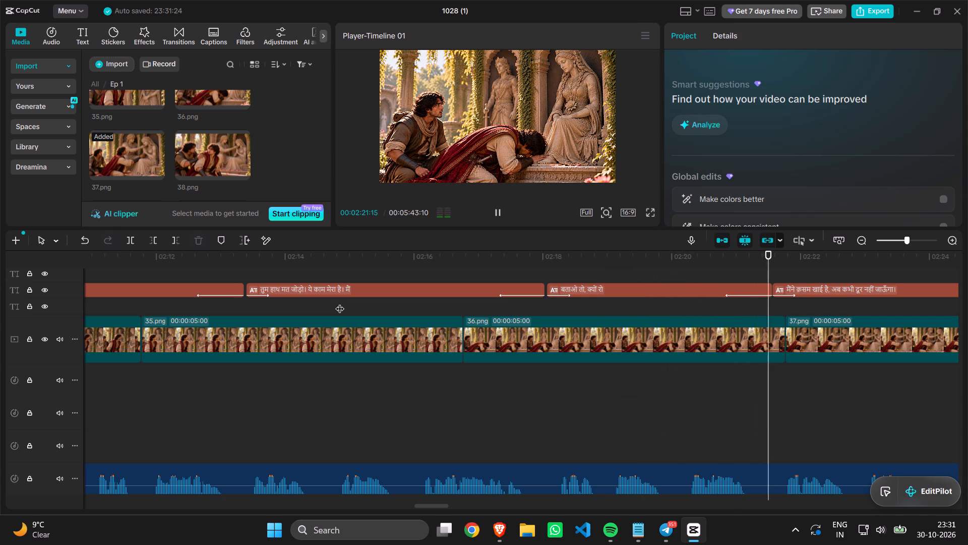
key("space")
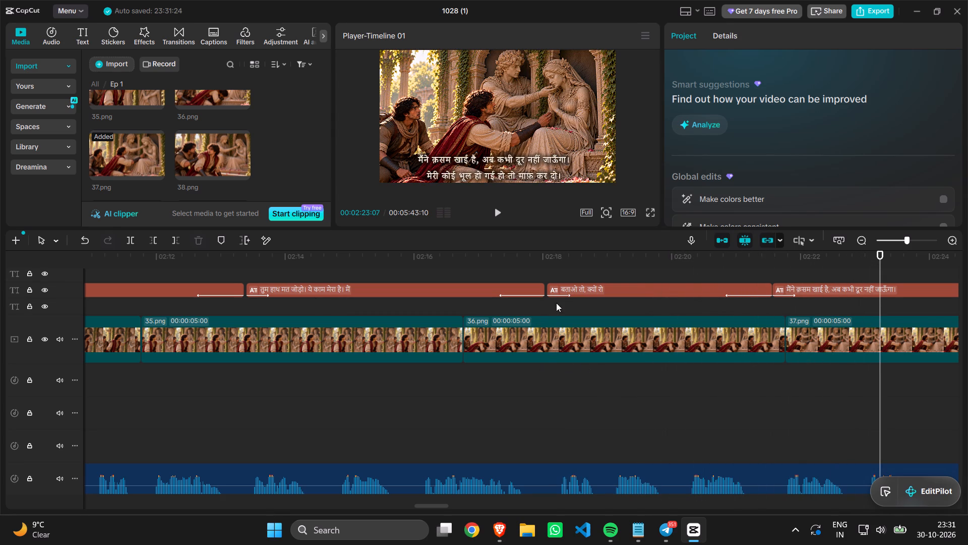
Extend the start of the "बताओ तो, क्यों रो" caption slightly earlier to close the gap after the "तुम हाथ मत जोड़ो" caption.
left_click(556, 286)
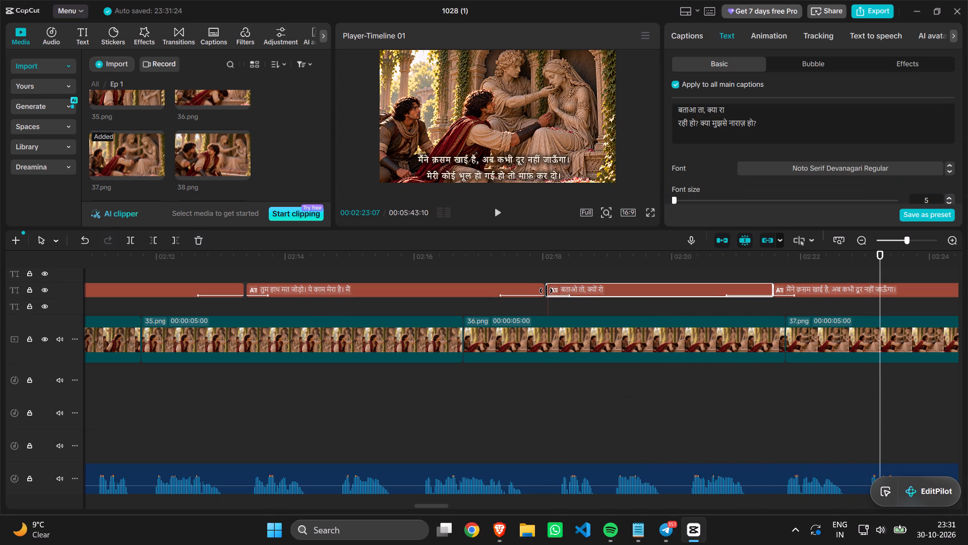
left_click(546, 291)
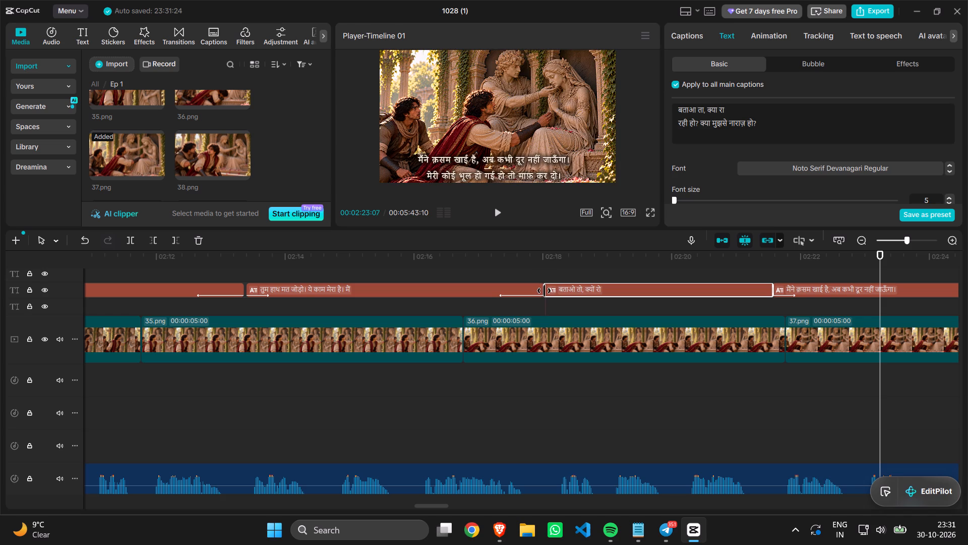
Play the rest of 37.png into the "कुमार! ये पत्थर है!" caption to check its timing against the voice clip.
scroll(685, 345, "left", 3)
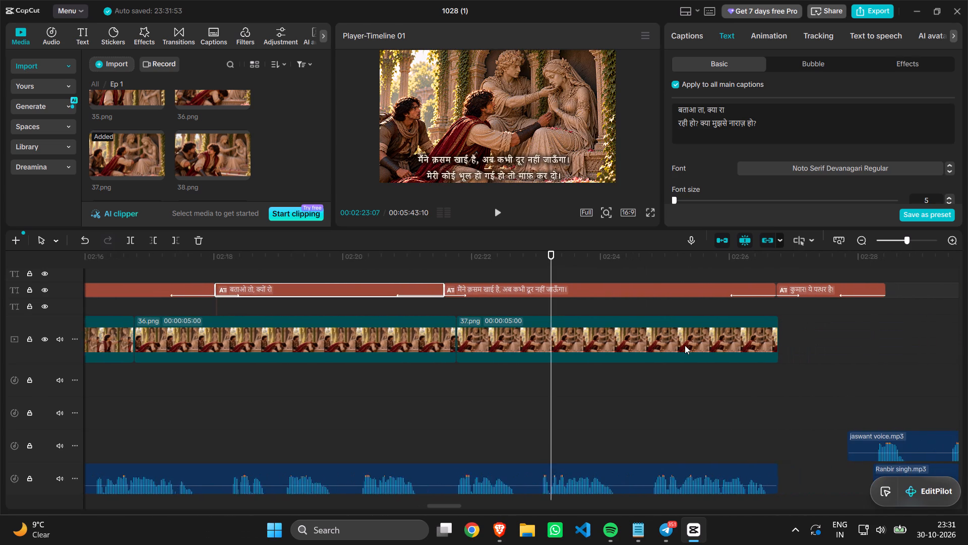
scroll(685, 345, "left", 1)
key("space")
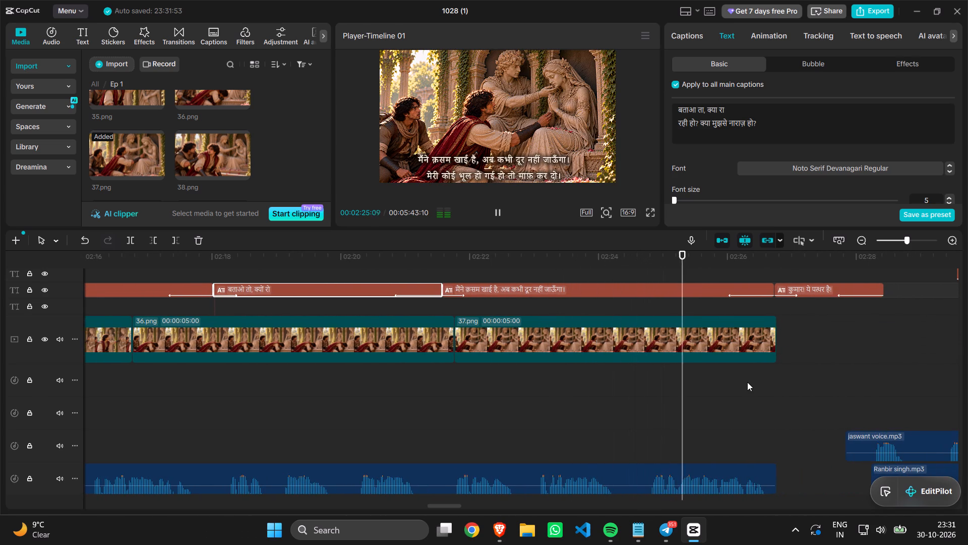
key("space")
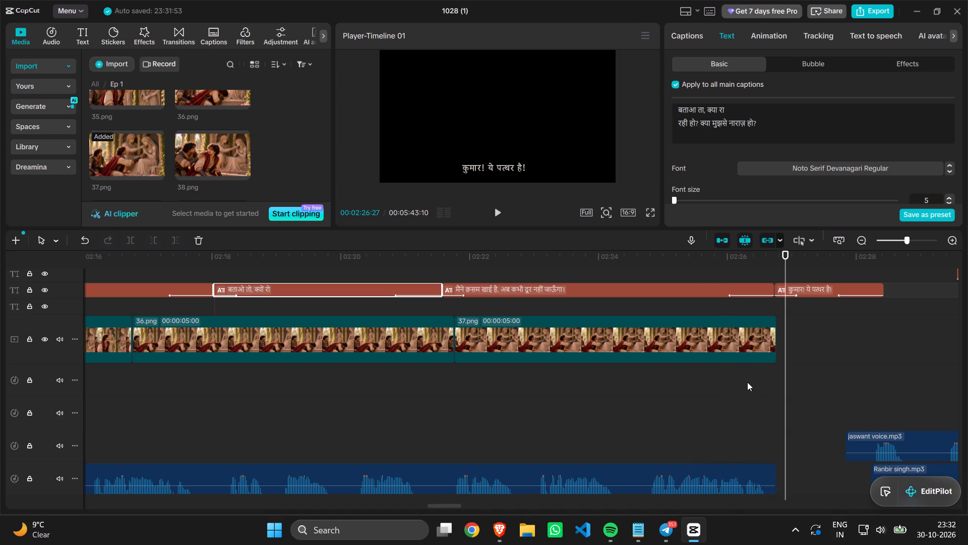
Move the jaswant voice.mp3 clip earlier to start at the end of 37.png, and play its opening lines.
scroll(747, 382, "left", 1)
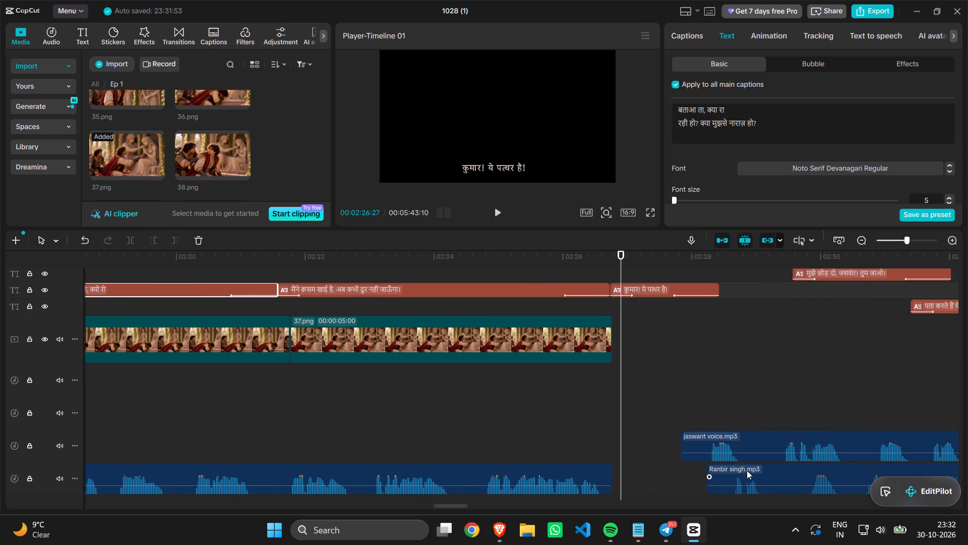
left_click_drag(736, 439, 684, 444)
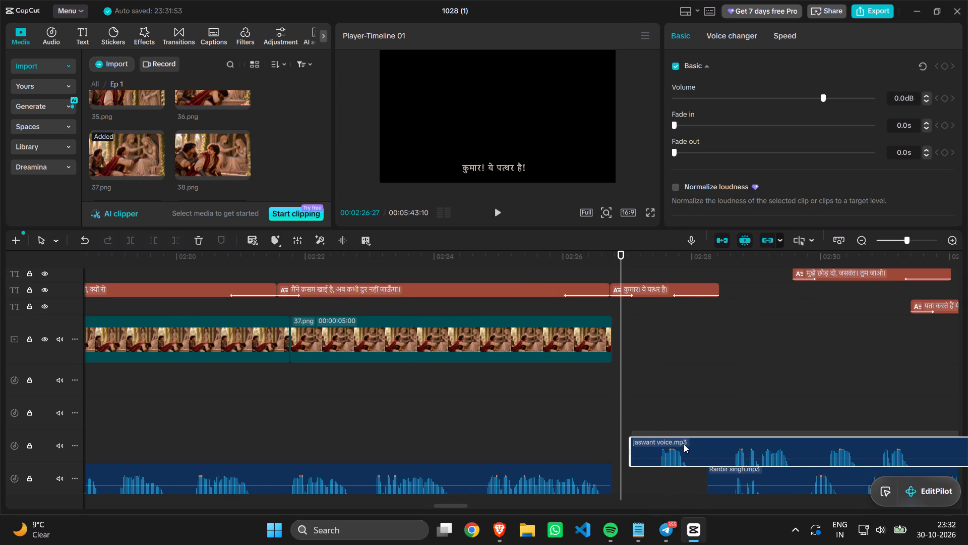
left_click_drag(684, 444, 666, 444)
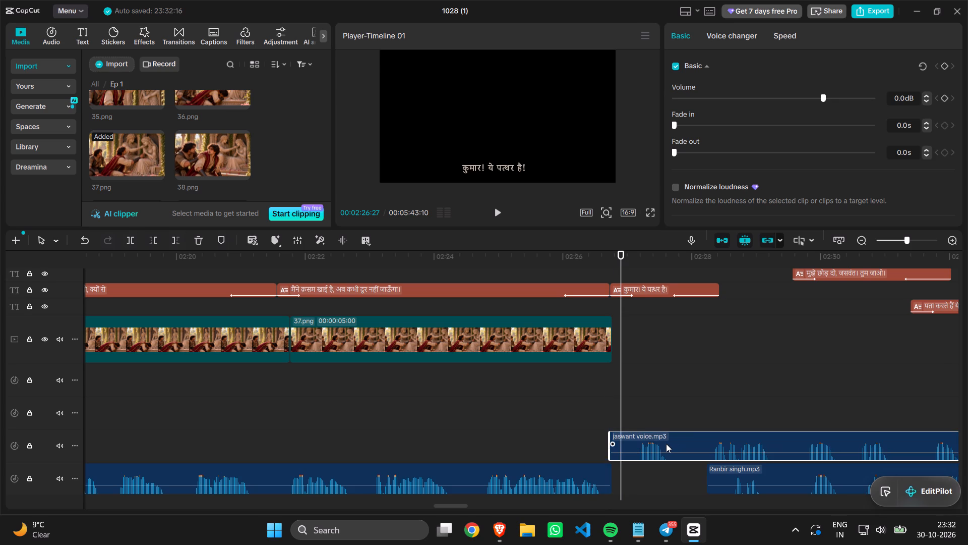
key("space")
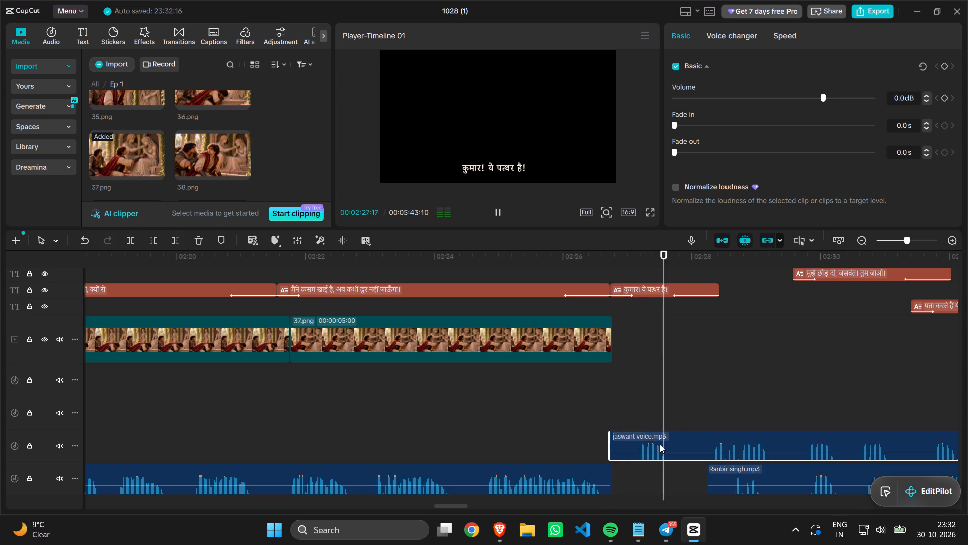
key("space")
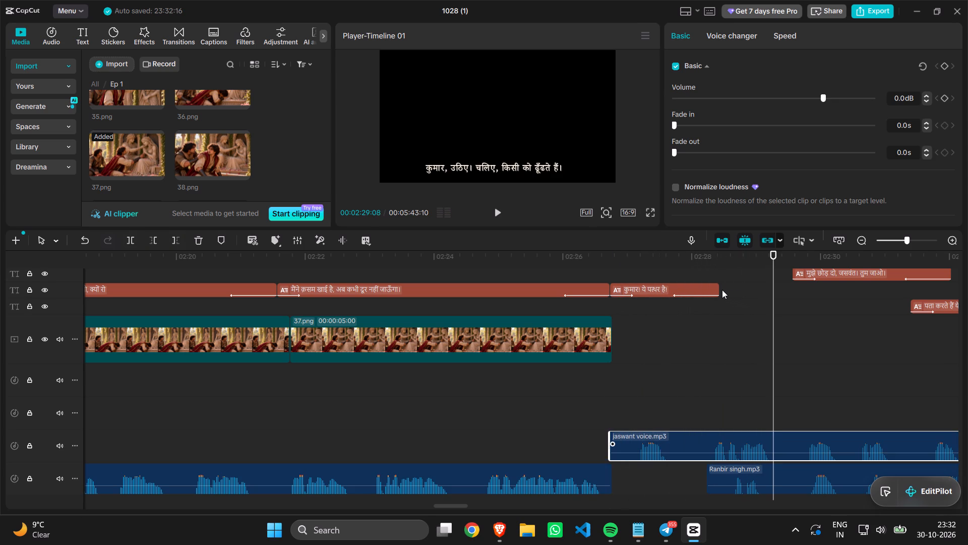
Extend the end of the "कुमार! ये पत्थर है!" caption to 00:02:29:08.
left_click_drag(718, 290, 746, 296)
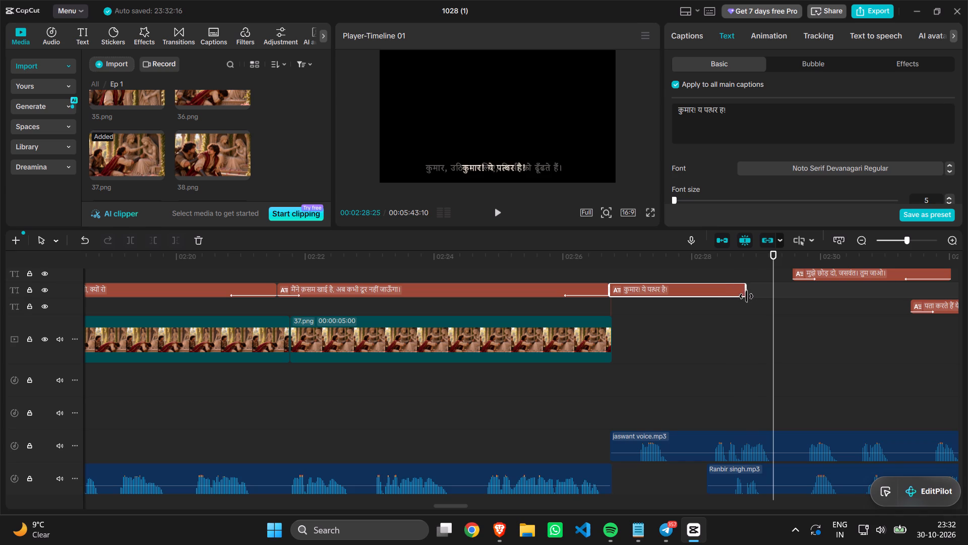
left_click_drag(746, 296, 771, 301)
left_click(716, 287)
left_click(716, 287)
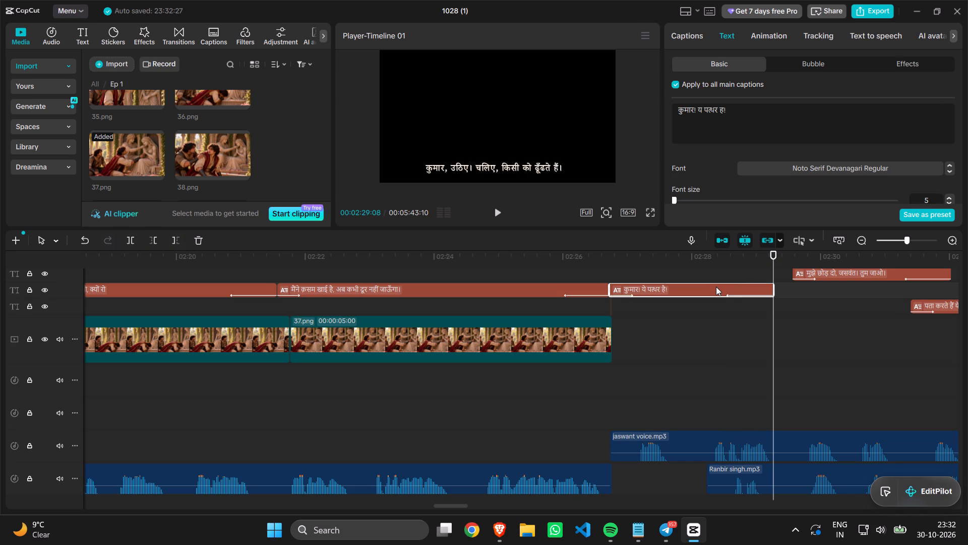
Add a new blank caption directly after the "कुमार! ये पत्थर है!" caption.
left_click(694, 39)
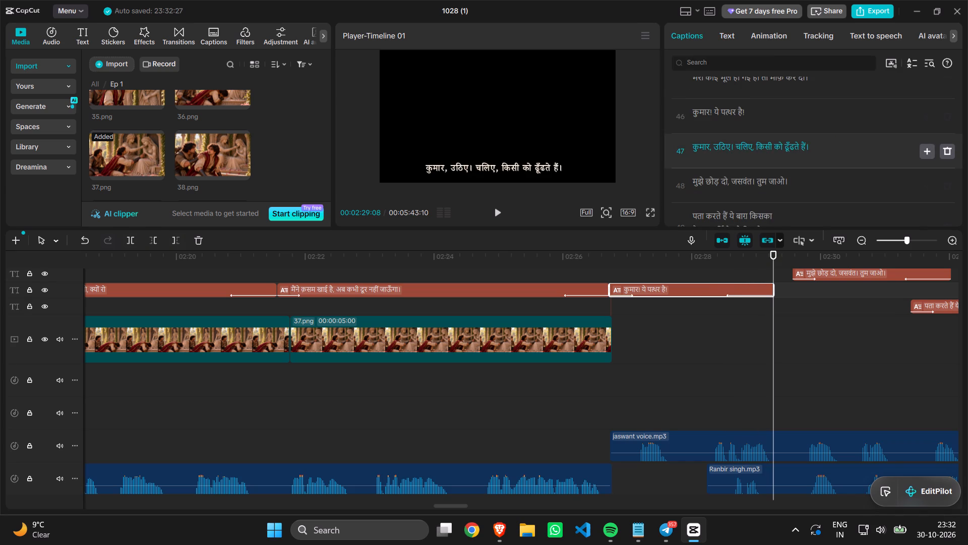
scroll(849, 142, "up", 1)
left_click(922, 125)
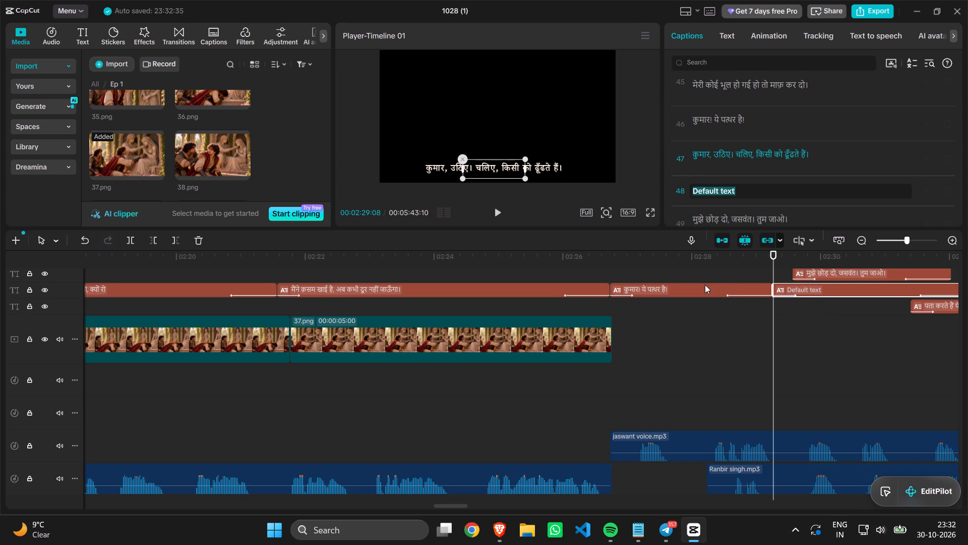
Move the words "ये पत्थर है!" out of the "कुमार! ये पत्थर है!" caption into the new caption, replacing its default text.
left_click(733, 119)
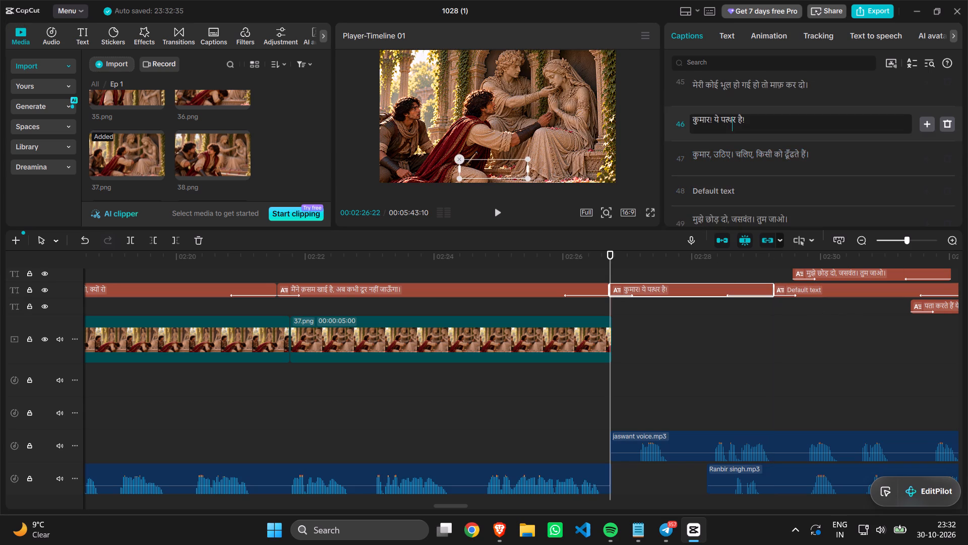
left_click_drag(755, 118, 717, 118)
left_click_drag(717, 118, 715, 119)
key("ctrl+x")
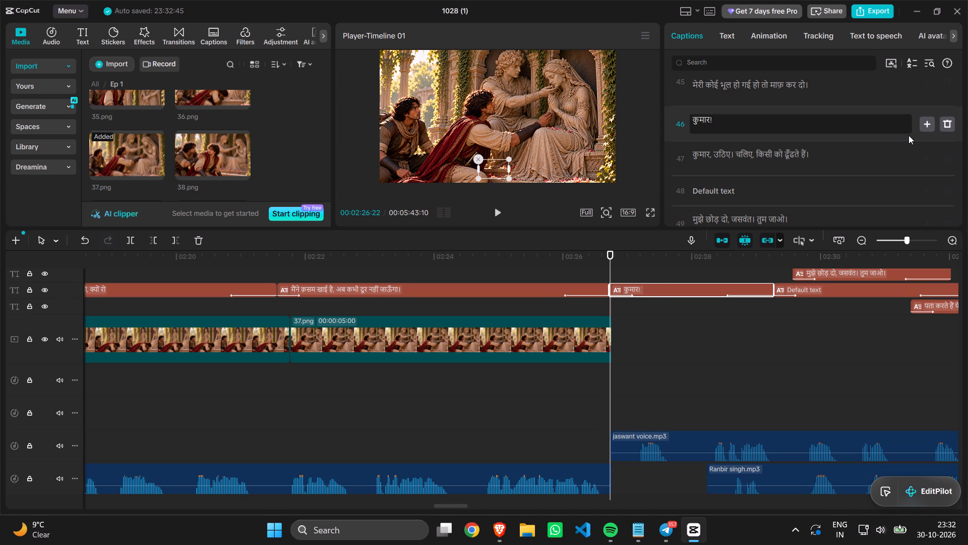
key("Return")
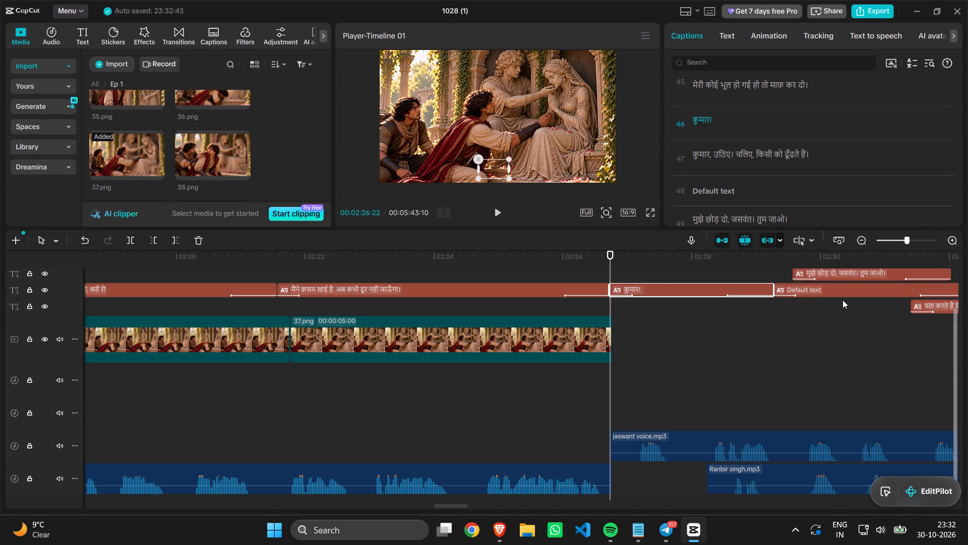
left_click(836, 292)
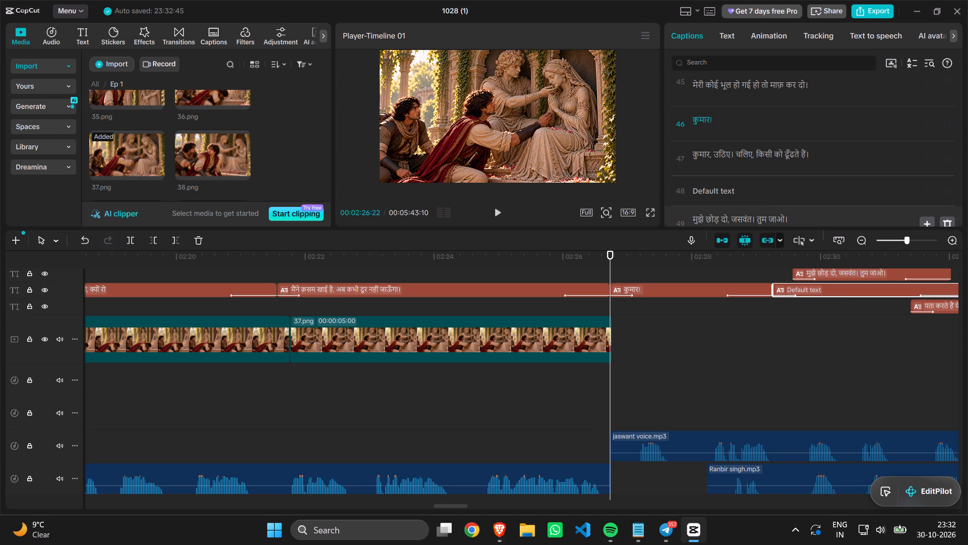
left_click(759, 188)
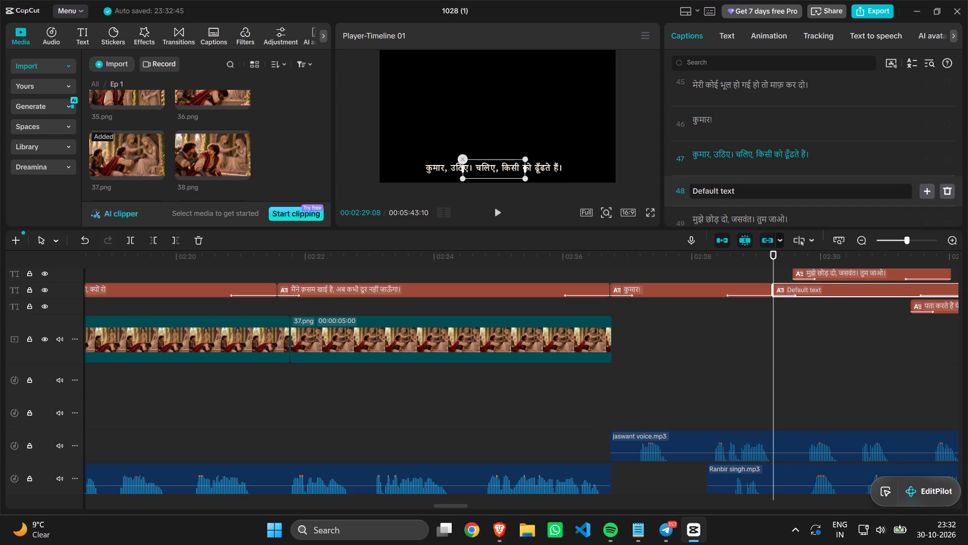
key("ctrl+a")
key("ctrl+v")
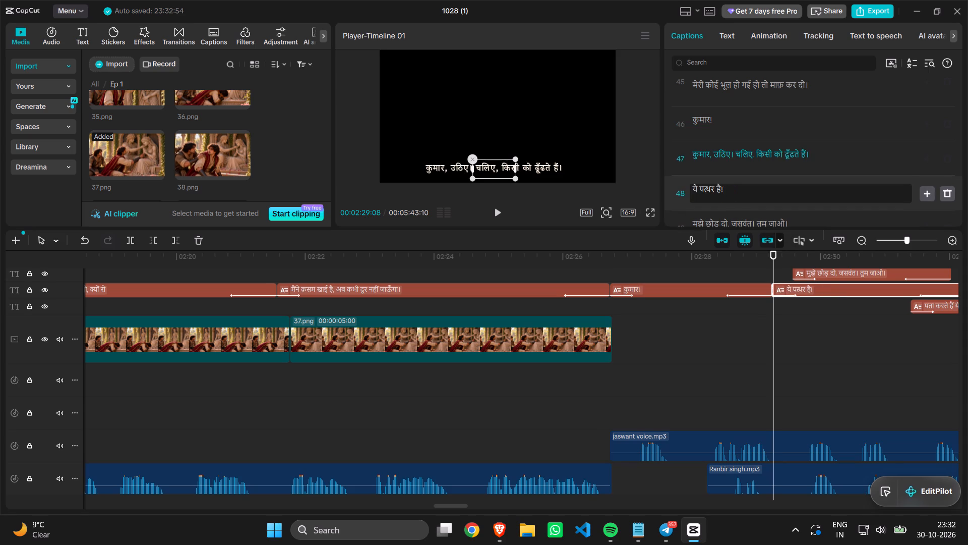
Shorten the "कुमार!" caption and shift it to run from about 00:02:27 to 00:02:28, over the first jaswant voice phrase.
left_click(766, 291)
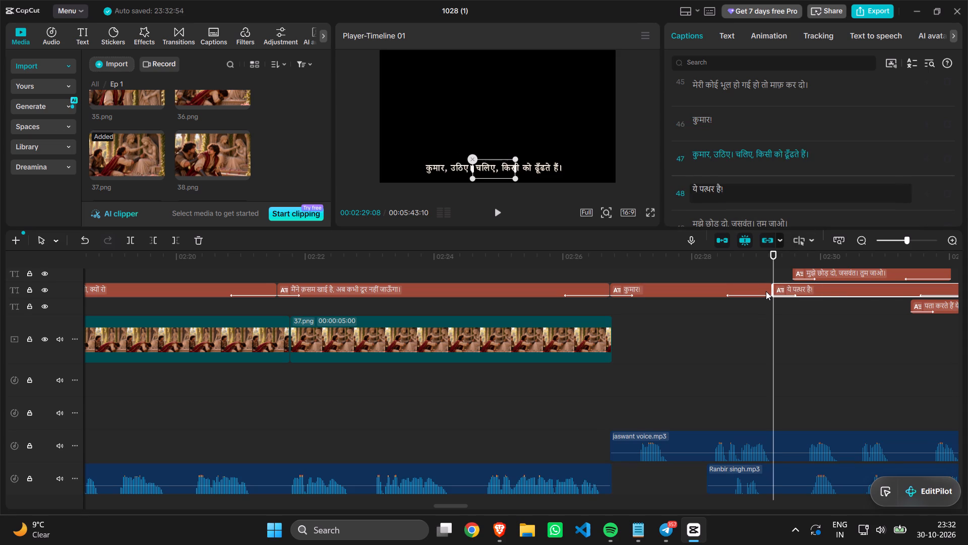
left_click_drag(774, 293, 737, 291)
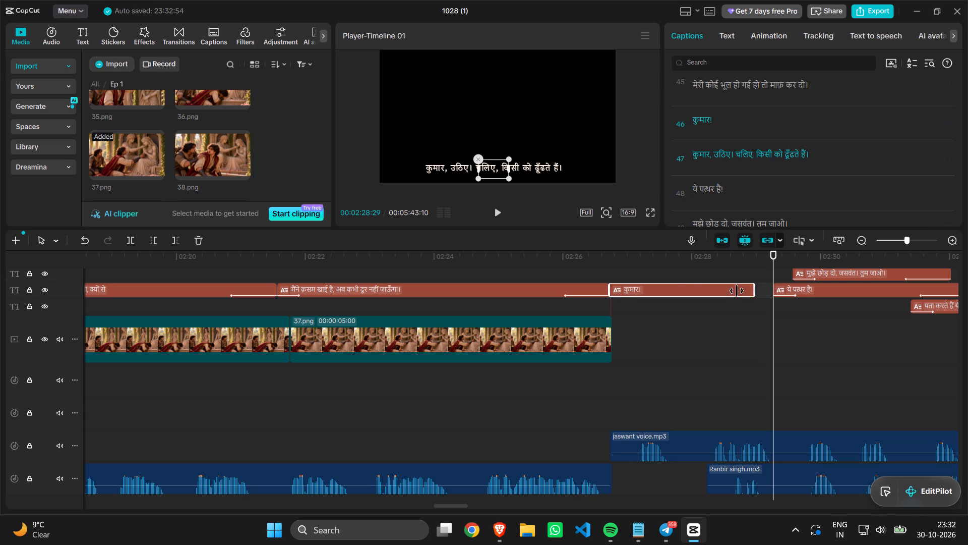
left_click_drag(737, 291, 679, 293)
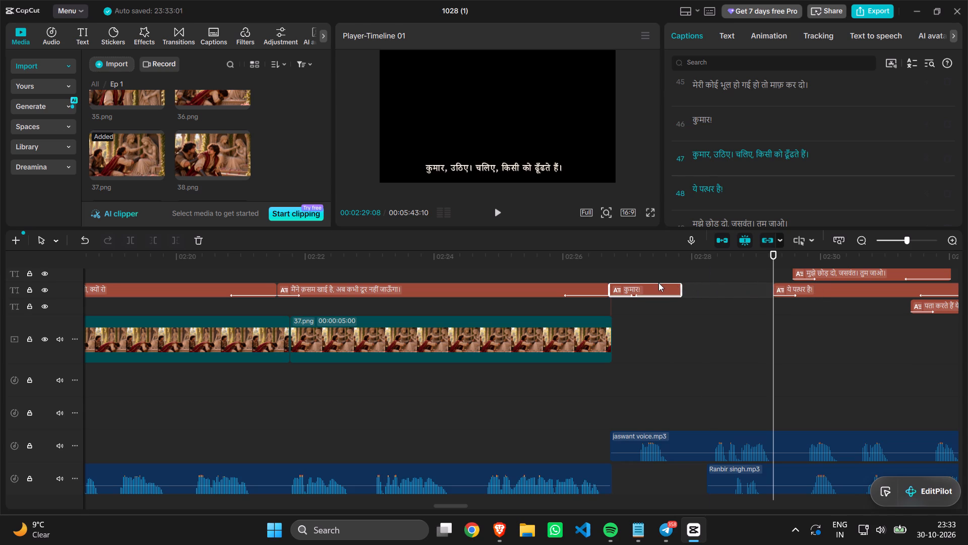
left_click_drag(658, 283, 681, 286)
left_click_drag(646, 289, 663, 292)
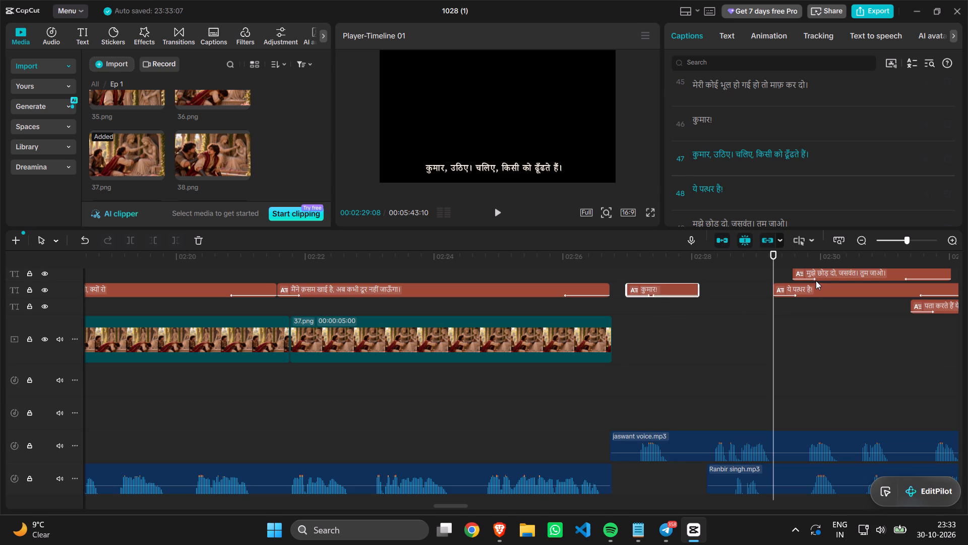
Move the "ये पत्थर है!" caption to start just after "कुमार!" and trim its end to about 00:02:29:15.
left_click_drag(816, 283, 779, 290)
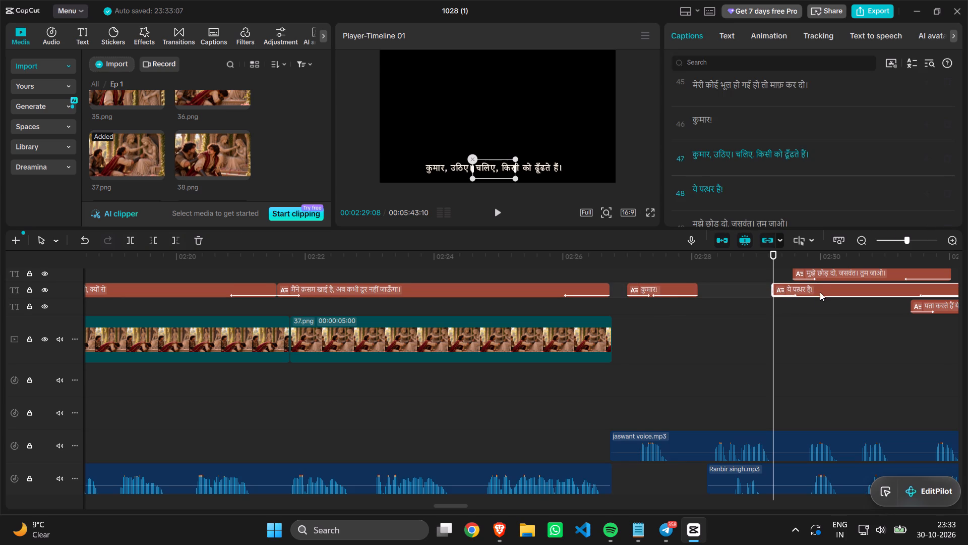
left_click(822, 290)
left_click_drag(822, 290, 760, 289)
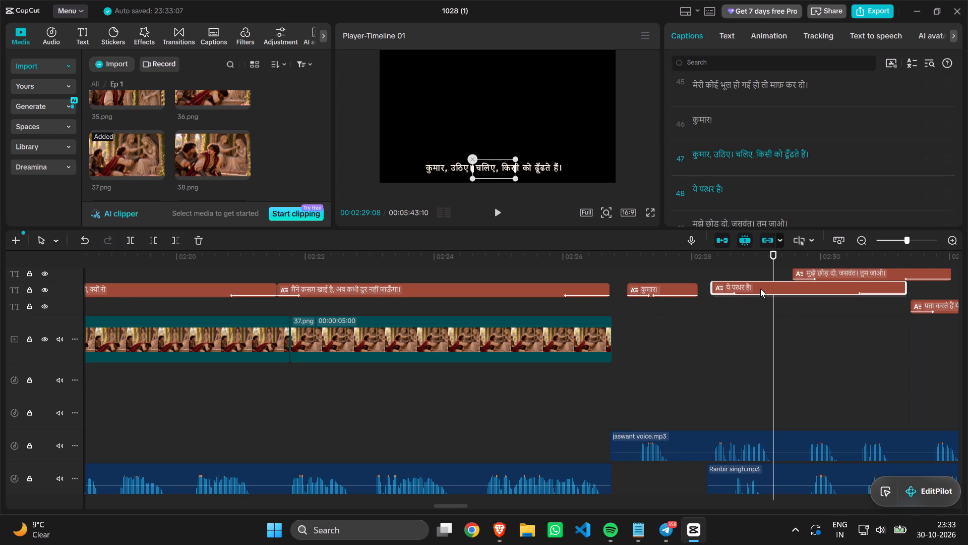
left_click_drag(760, 289, 757, 290)
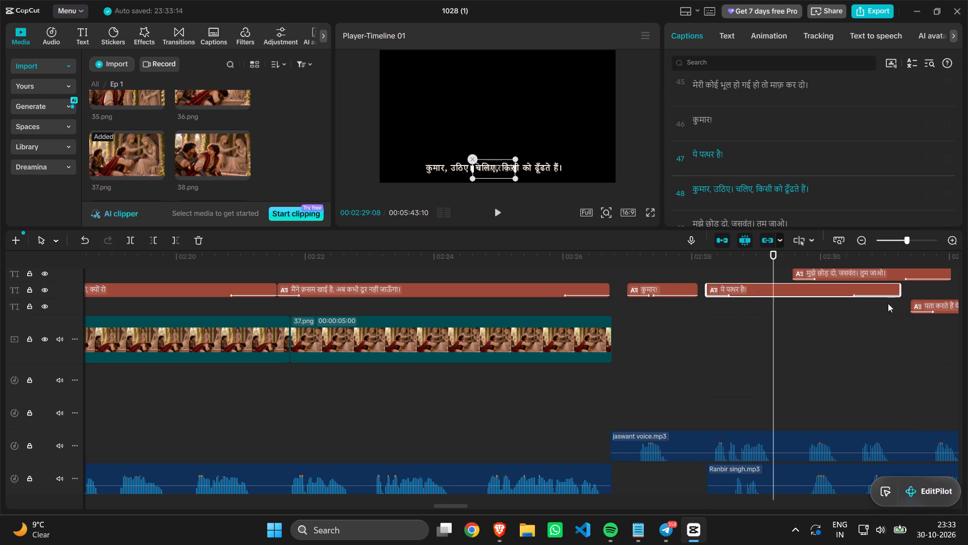
left_click_drag(899, 292, 791, 298)
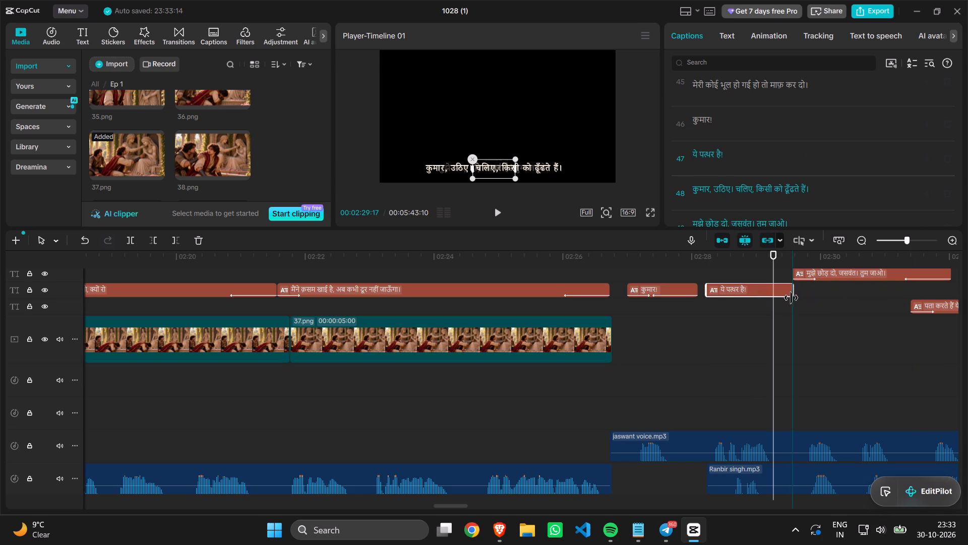
left_click_drag(791, 298, 789, 298)
left_click_drag(789, 298, 784, 298)
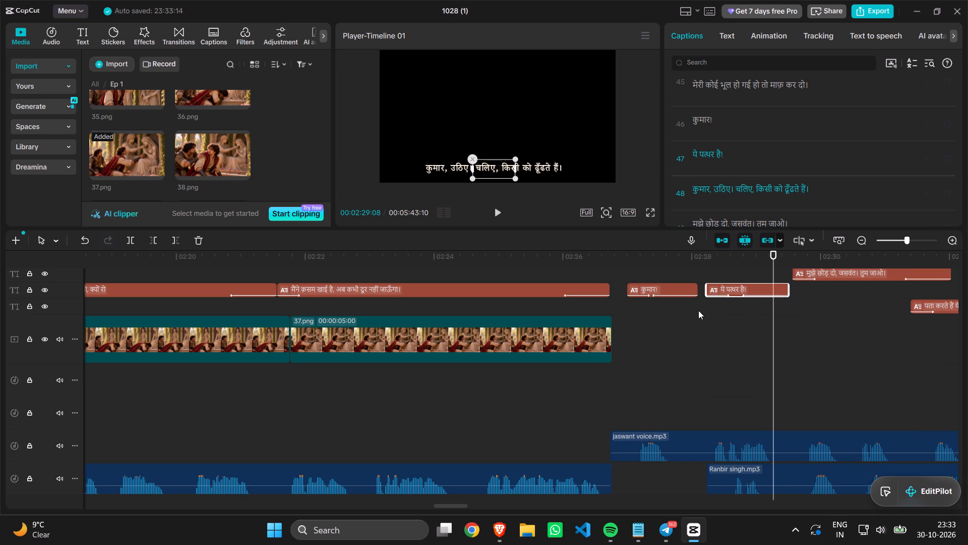
Play from about 00:02:28 to check the "ये पत्थर है!" caption against the jaswant voice clip.
left_click(698, 310)
key("space")
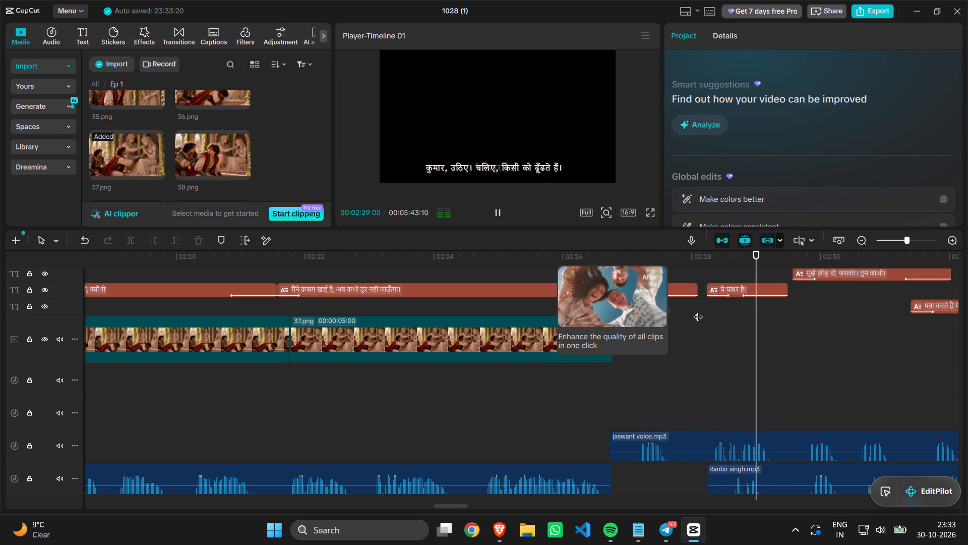
key("space")
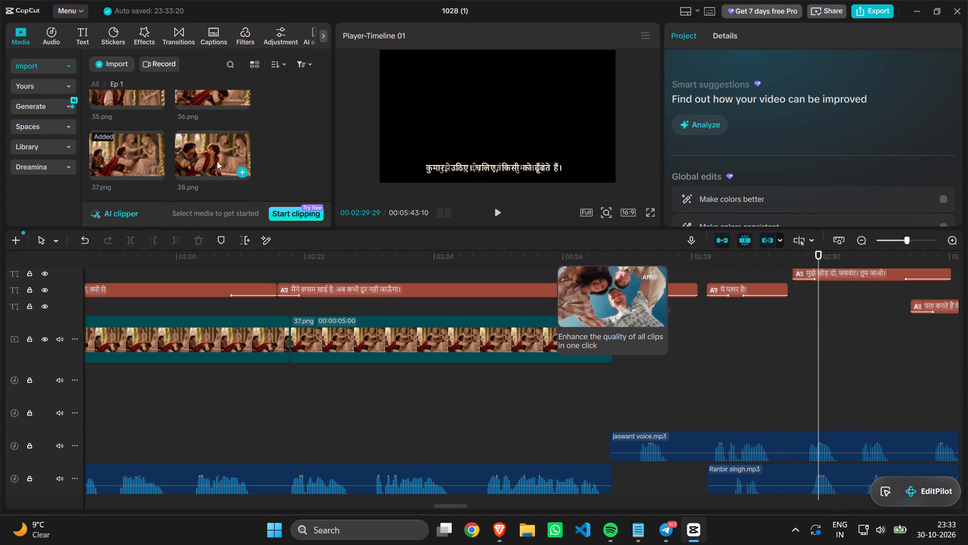
Insert 38.png right after 37.png and trim it to 00:00:02:22, ending with the "ये पत्थर है!" caption.
left_click(637, 388)
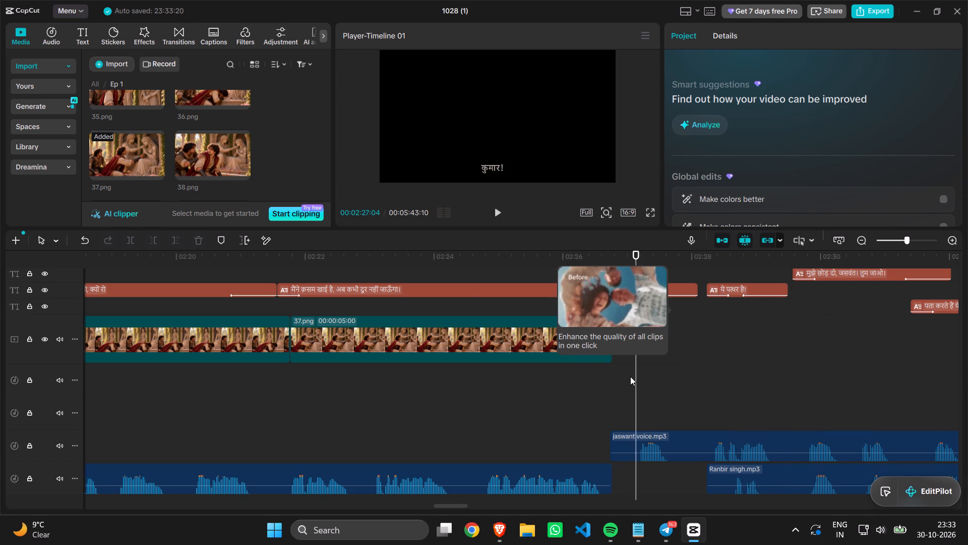
left_click(610, 374)
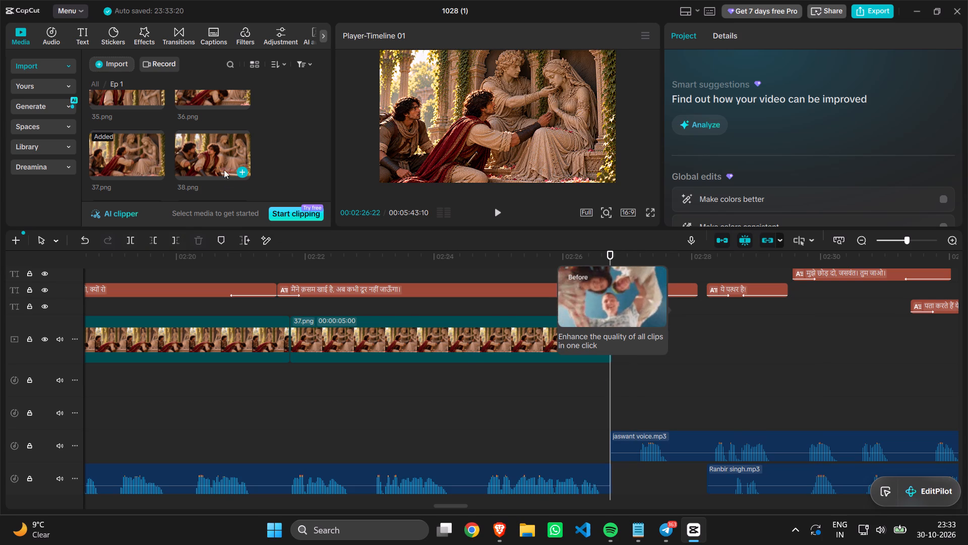
left_click(243, 168)
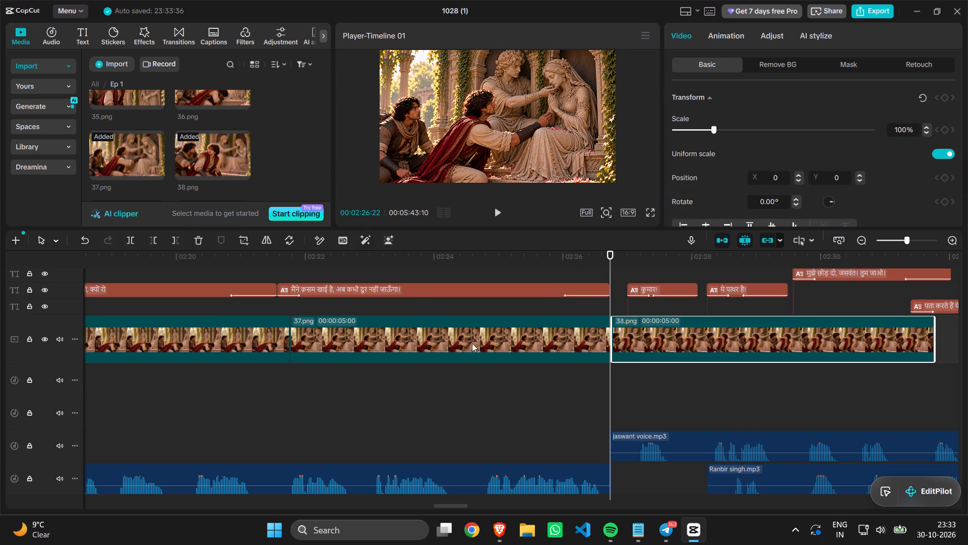
left_click_drag(935, 355, 785, 346)
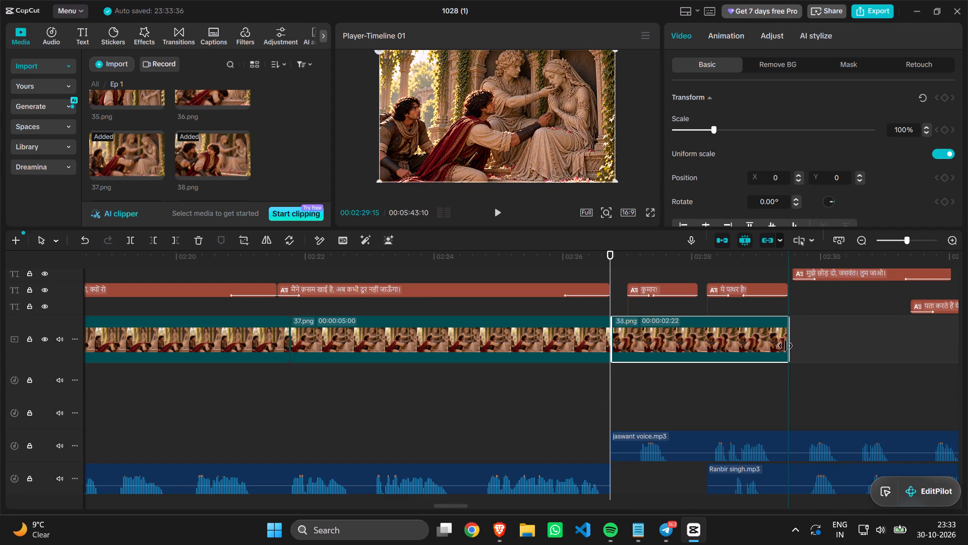
key("space")
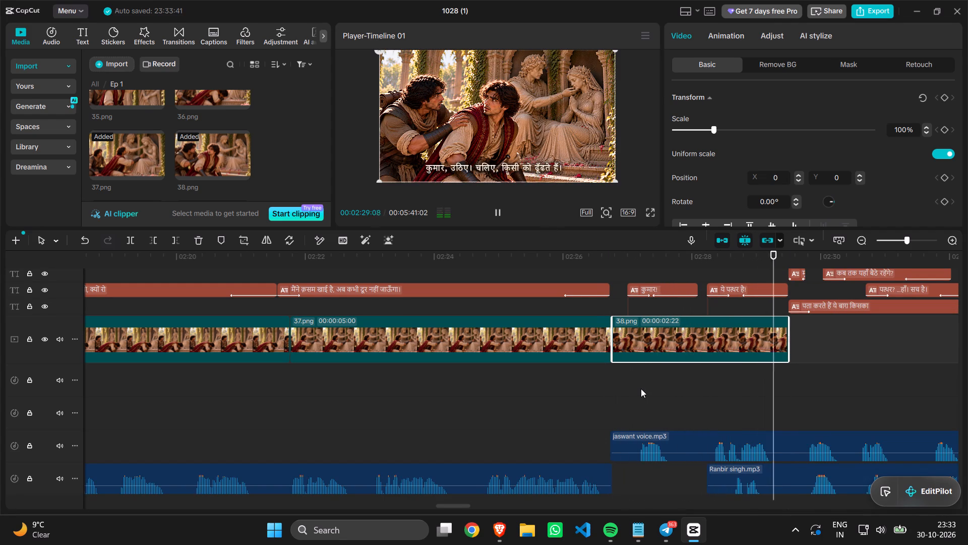
key("space")
left_click_drag(731, 471, 821, 480)
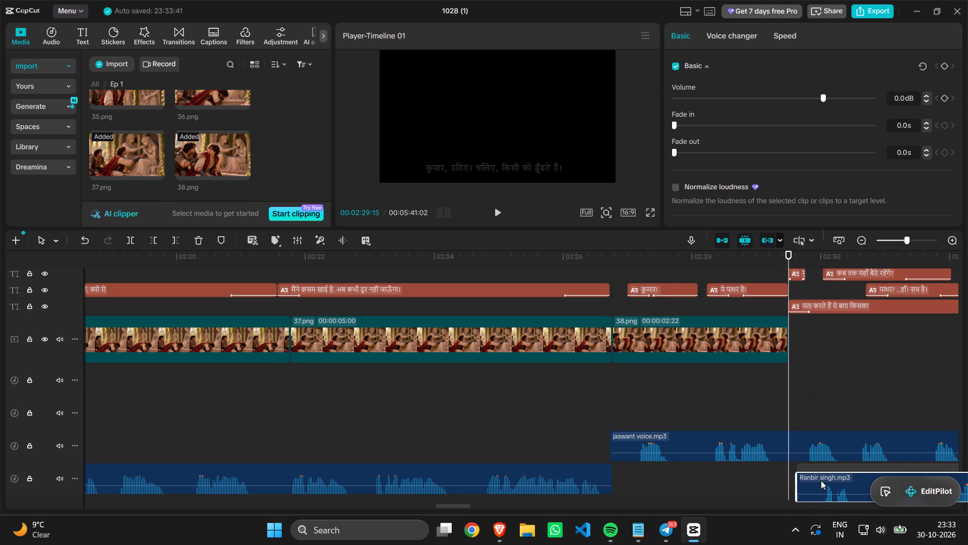
left_click_drag(821, 480, 814, 478)
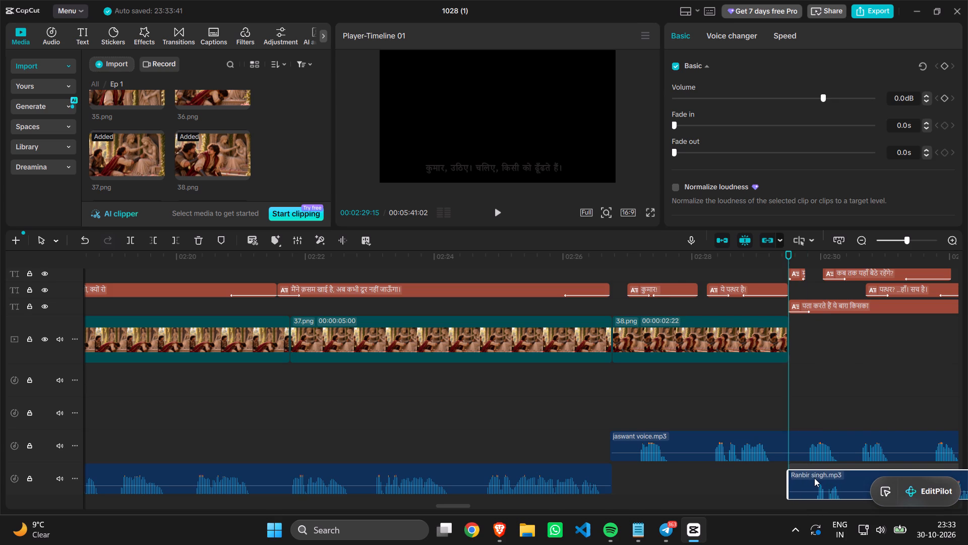
left_click_drag(814, 478, 815, 477)
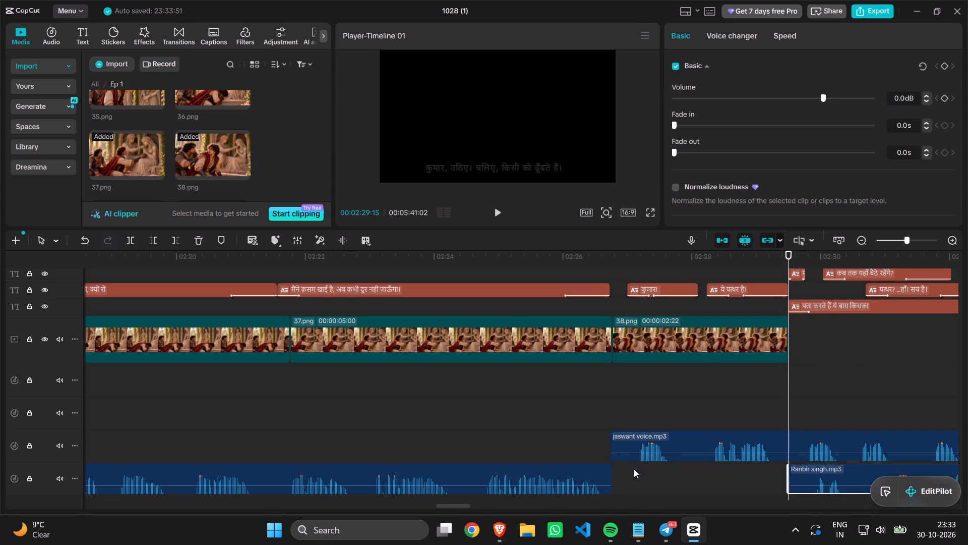
Split the jaswant voice clip at 00:02:29:15 and move its second part to start at about 00:02:38.
left_click(774, 447)
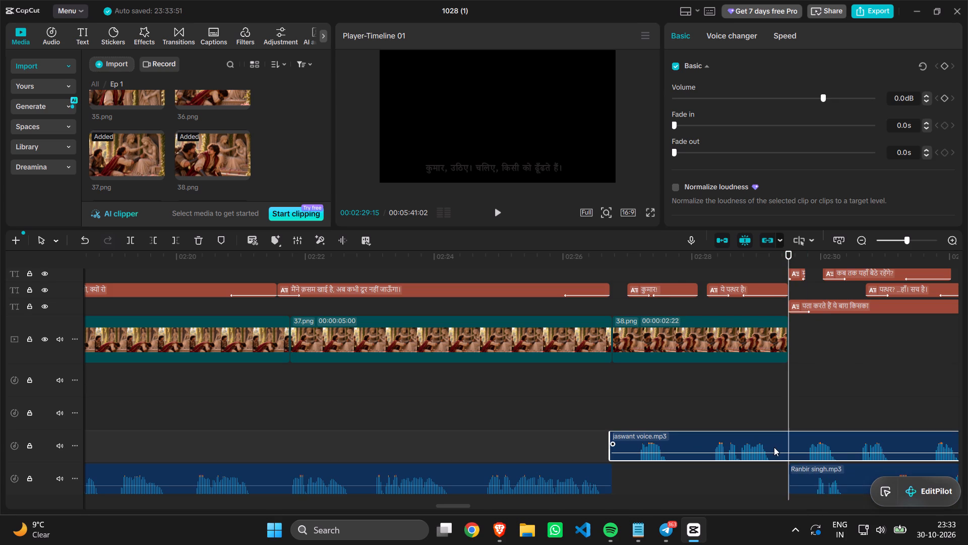
key("ctrl+b")
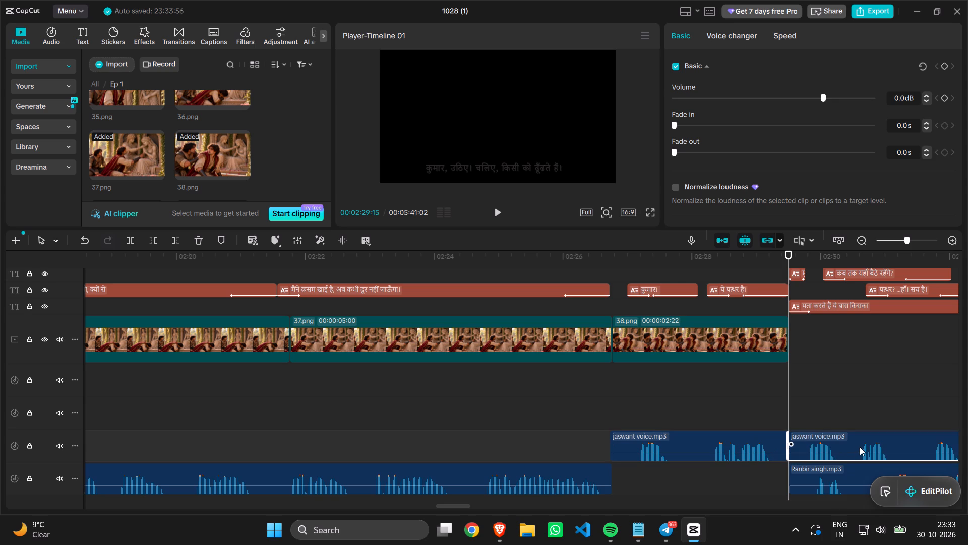
left_click_drag(861, 447, 967, 450)
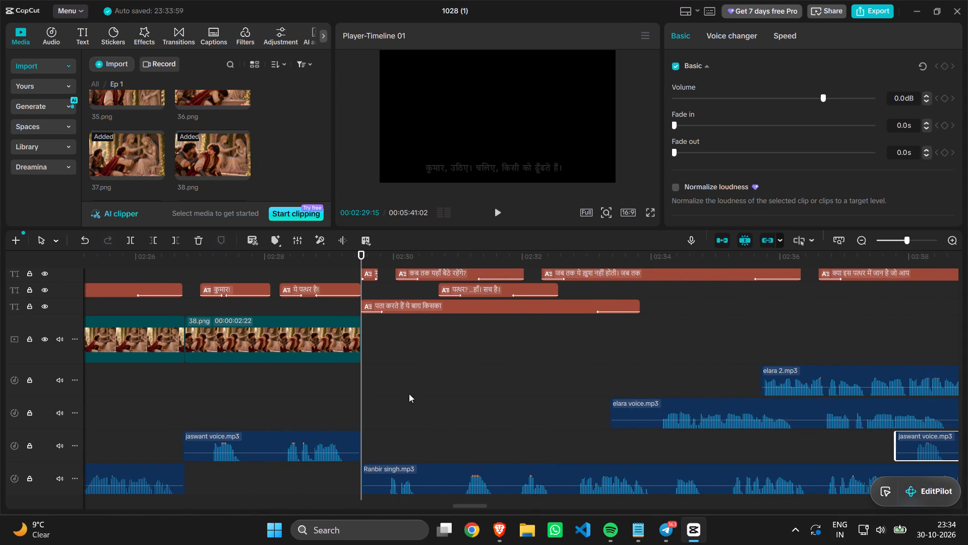
Return to the start of the timeline and play from 00:00:00:16 to about 00:00:18:24 to review the opening scenes.
scroll(409, 394, "right", 17)
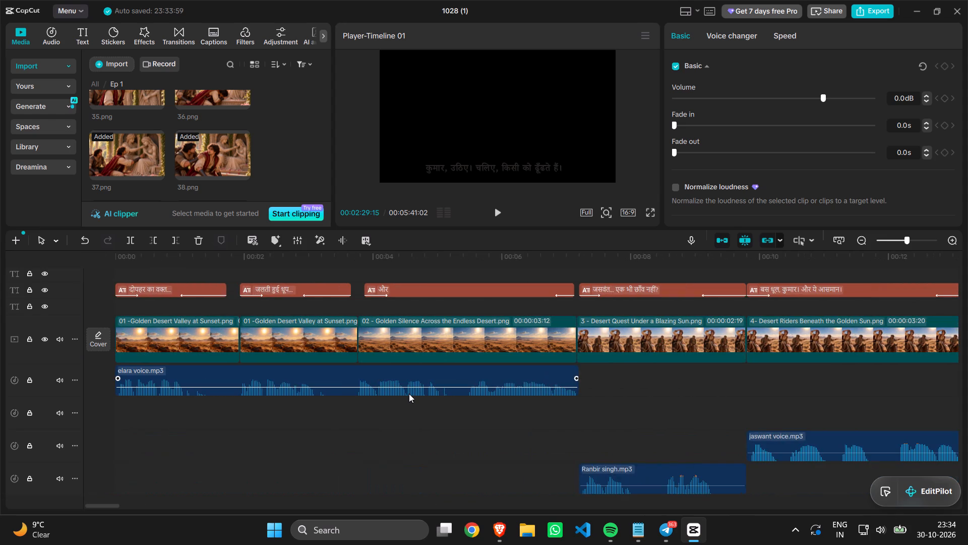
scroll(409, 394, "right", 3)
left_click(150, 421)
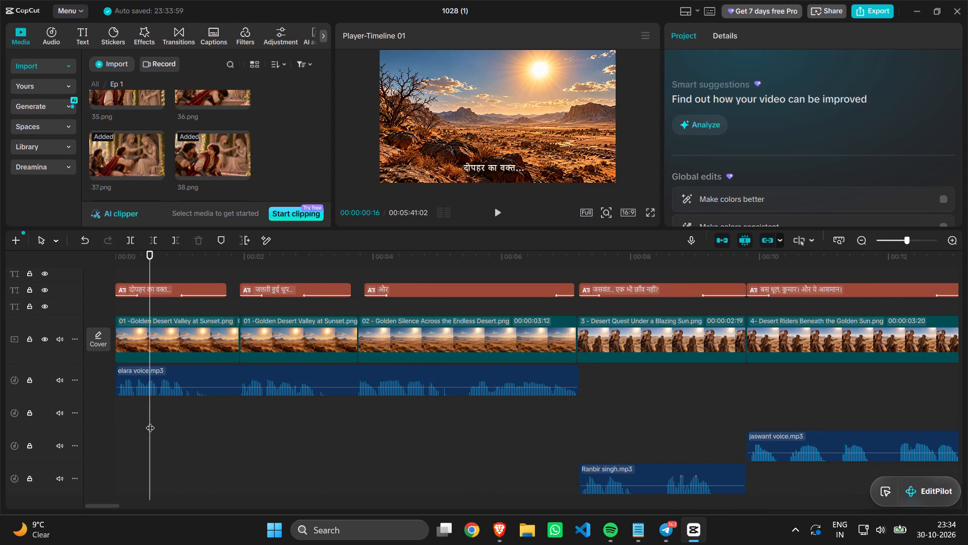
key("space")
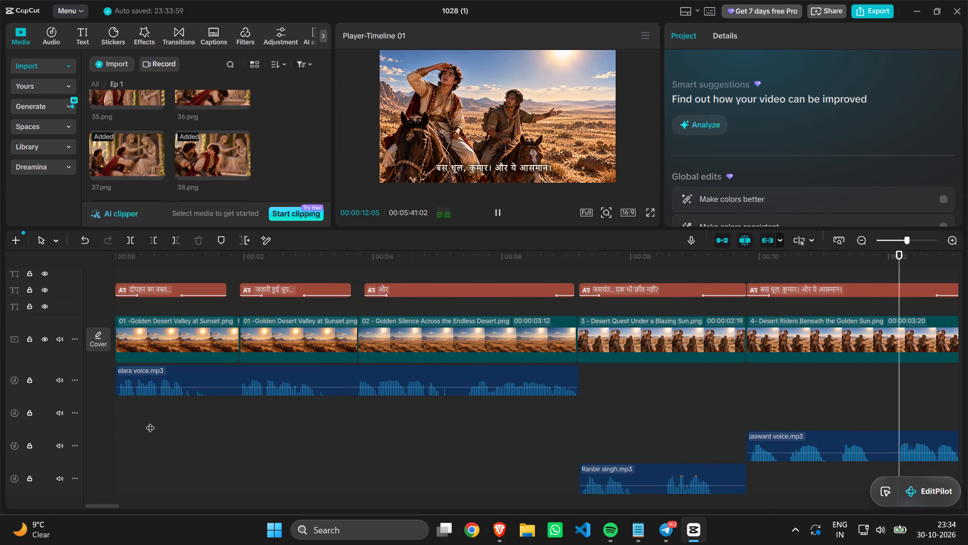
scroll(150, 421, "right", 3)
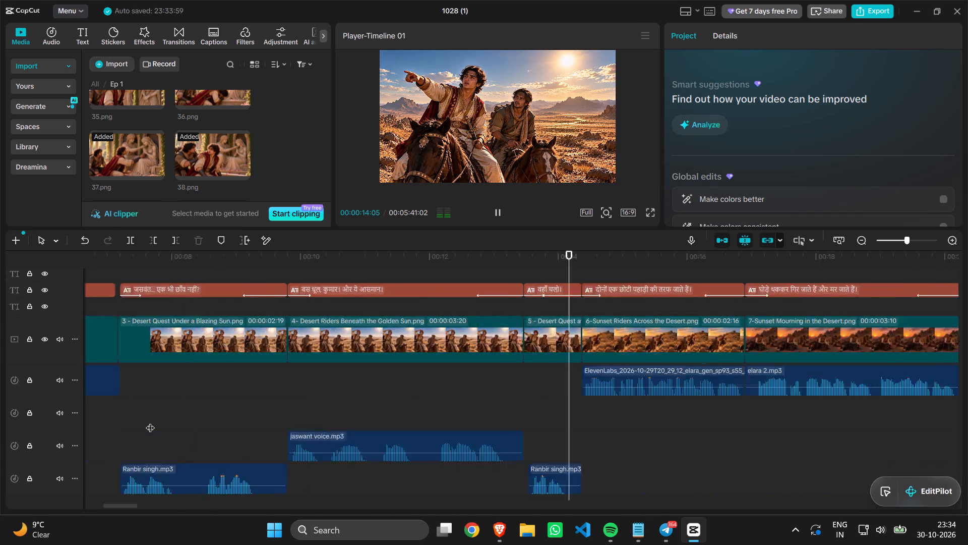
scroll(150, 421, "right", 4)
scroll(31, 436, "right", 2)
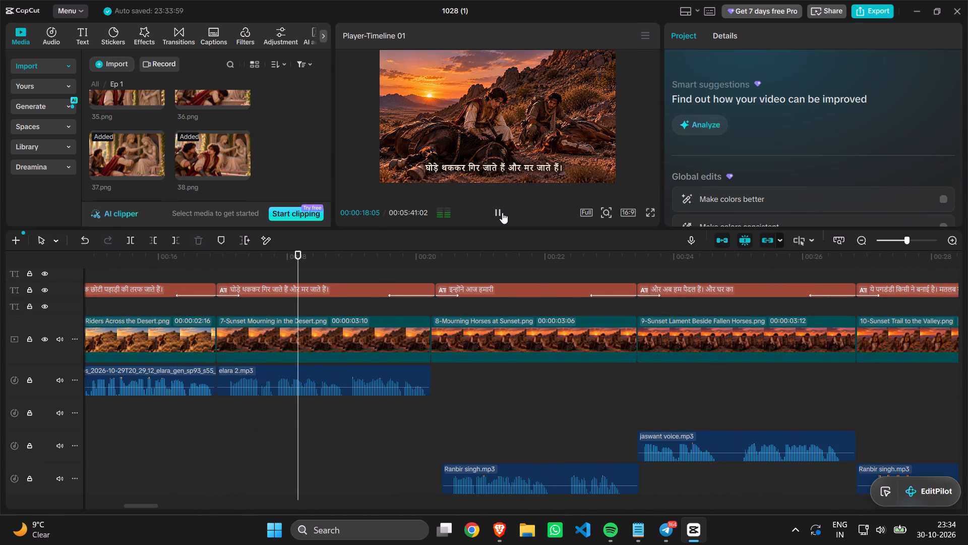
left_click(496, 213)
Go back to the opening and place the playhead at 00:00:07:06, near the start of the "3 - Desert Quest Under a Blazing Sun.png" image.
scroll(212, 527, "right", 1)
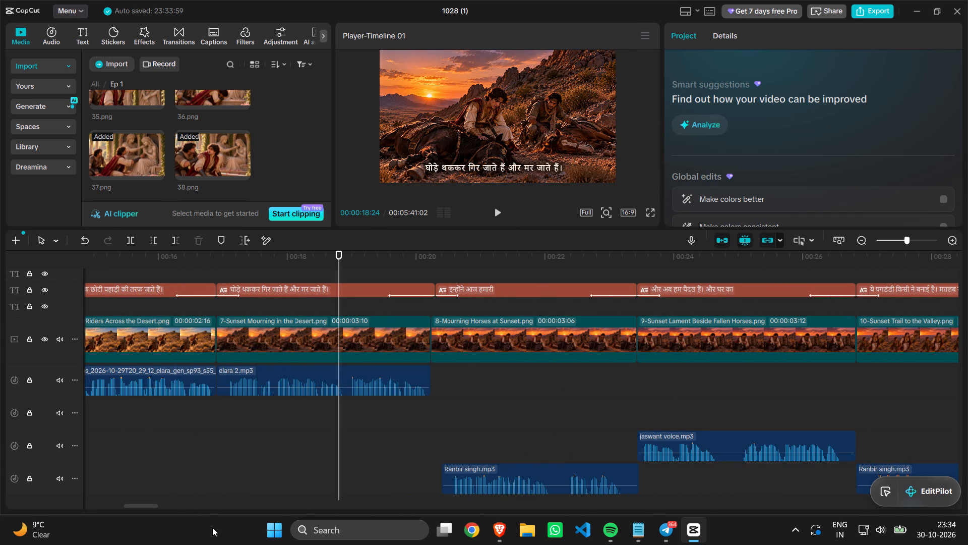
scroll(178, 483, "right", 12)
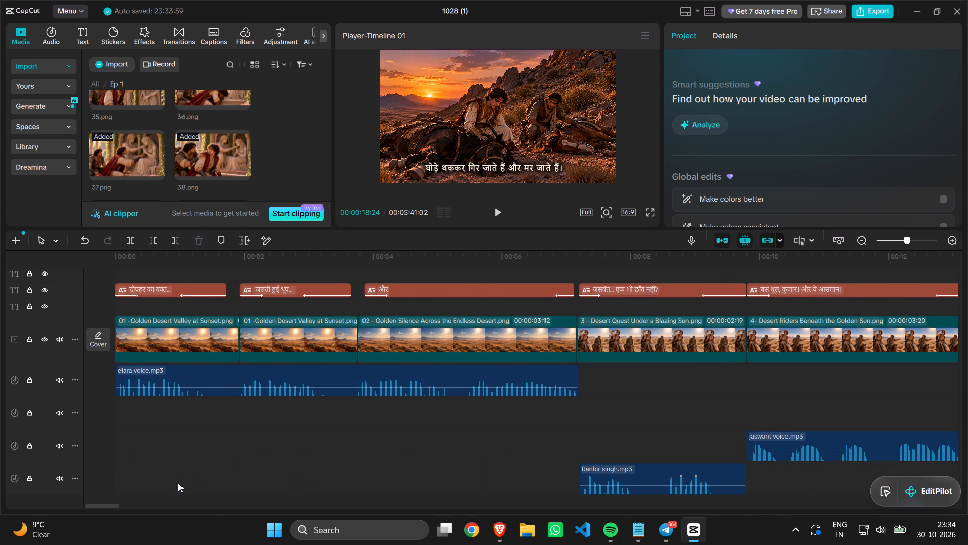
left_click(576, 353)
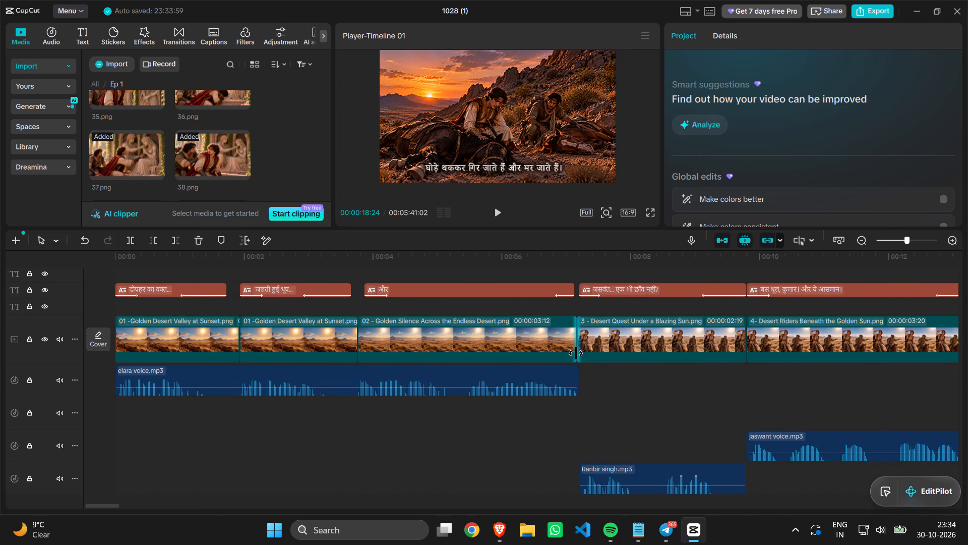
left_click(577, 411)
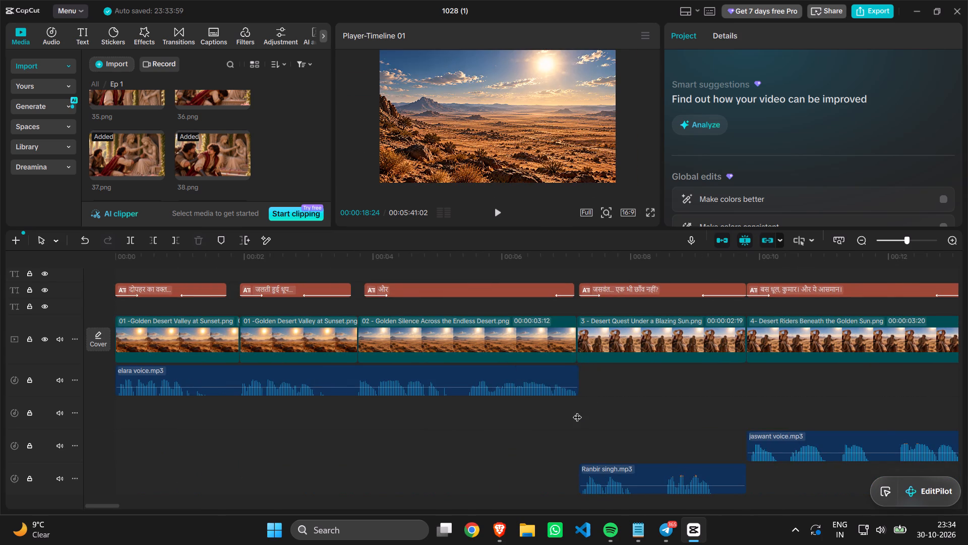
left_click(580, 415)
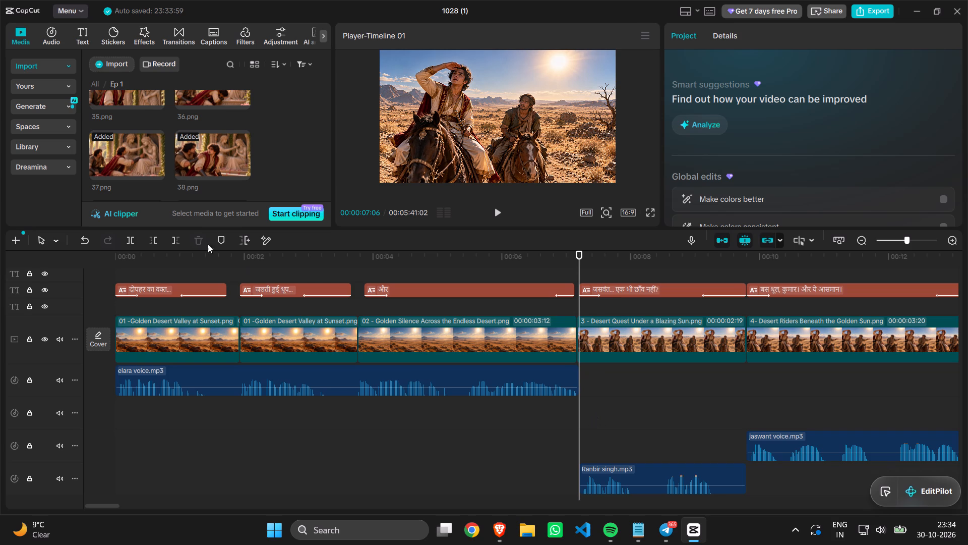
Look through the Ep 1 media images, from the opening desert scenes through to the numbered images in the 50s.
scroll(225, 152, "up", 6)
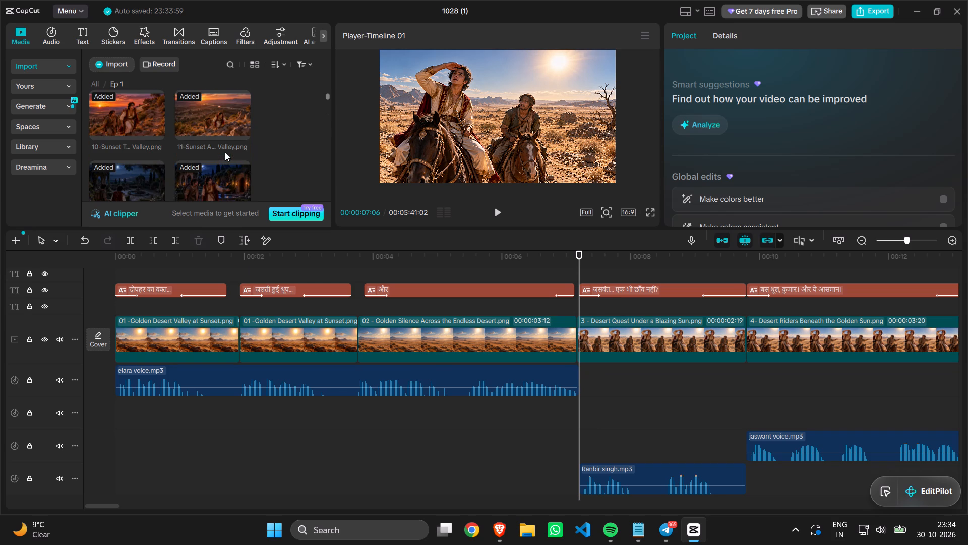
scroll(225, 152, "up", 2)
scroll(225, 152, "down", 7)
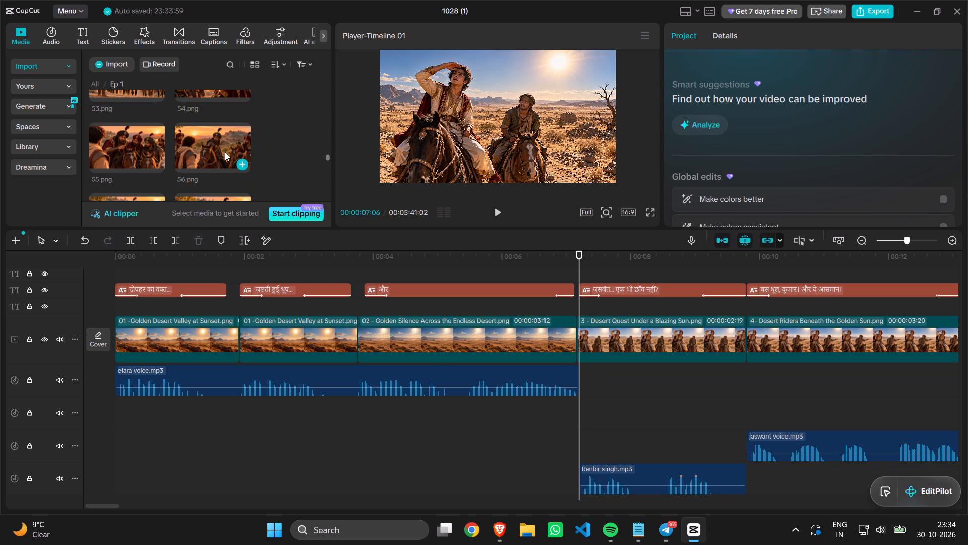
scroll(225, 152, "up", 2)
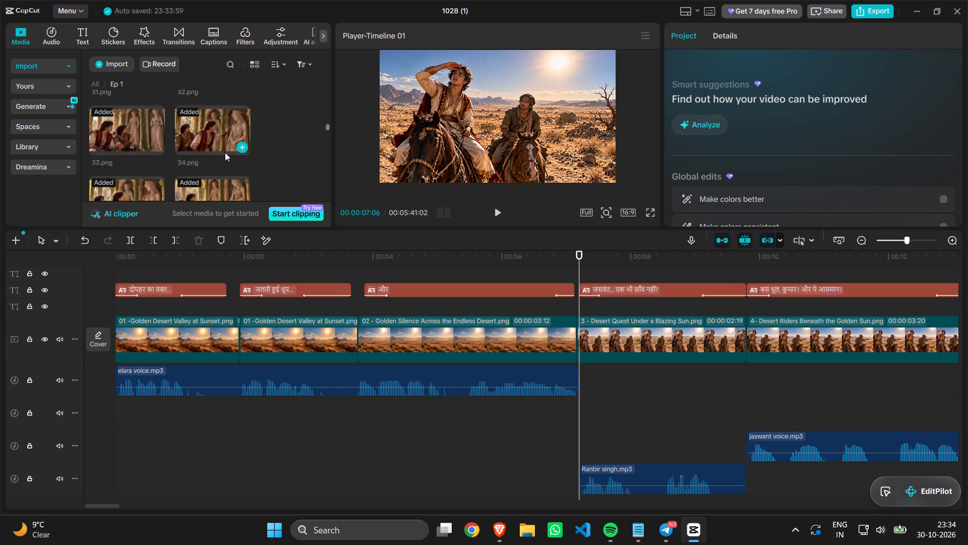
scroll(225, 152, "up", 7)
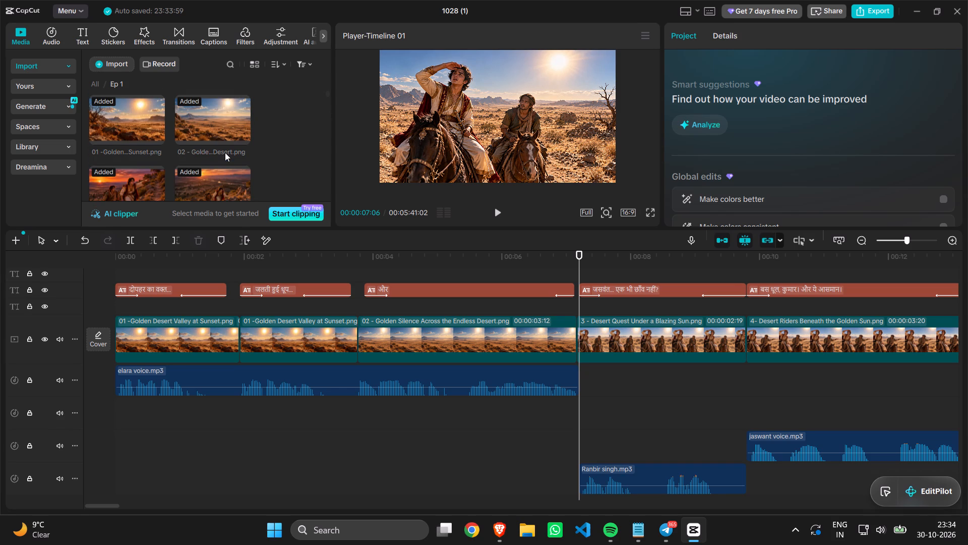
scroll(225, 152, "down", 2)
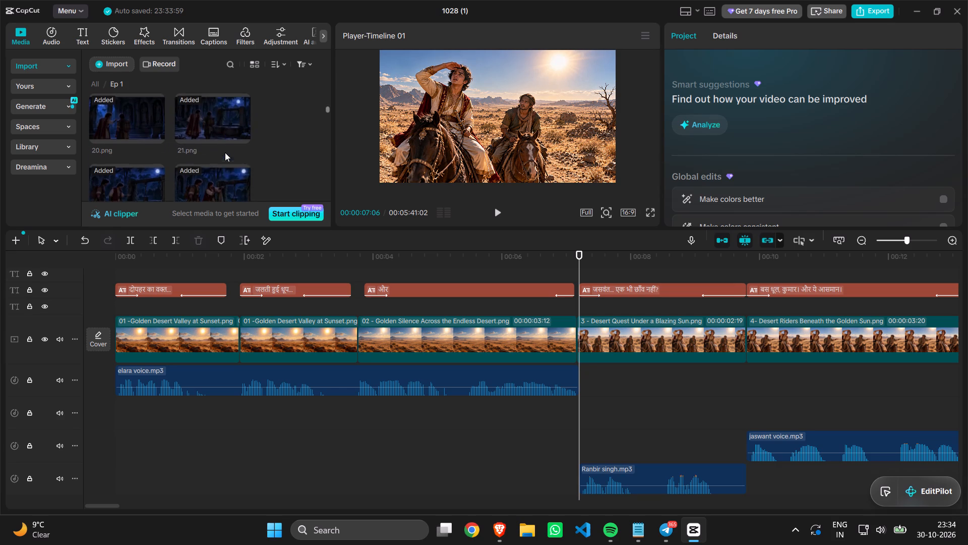
scroll(225, 152, "down", 2)
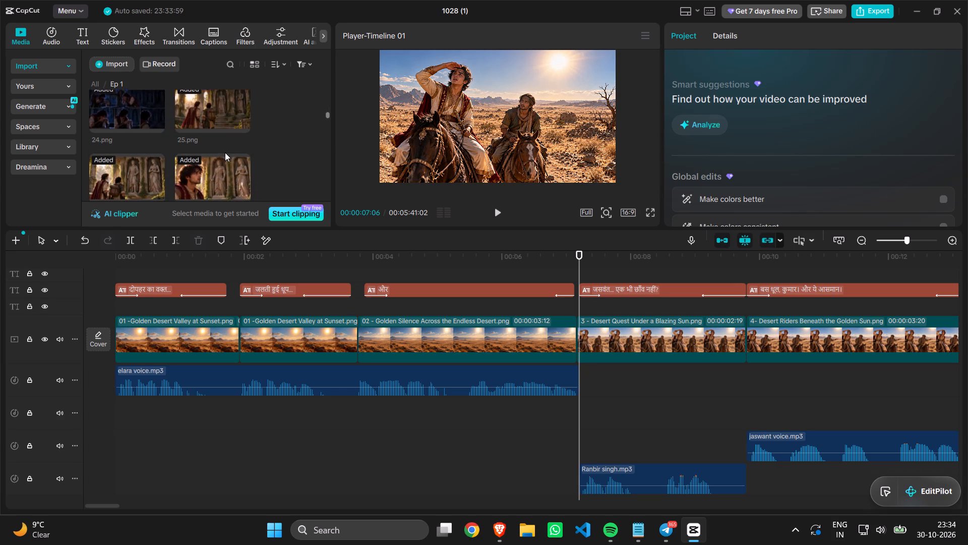
scroll(225, 152, "down", 2)
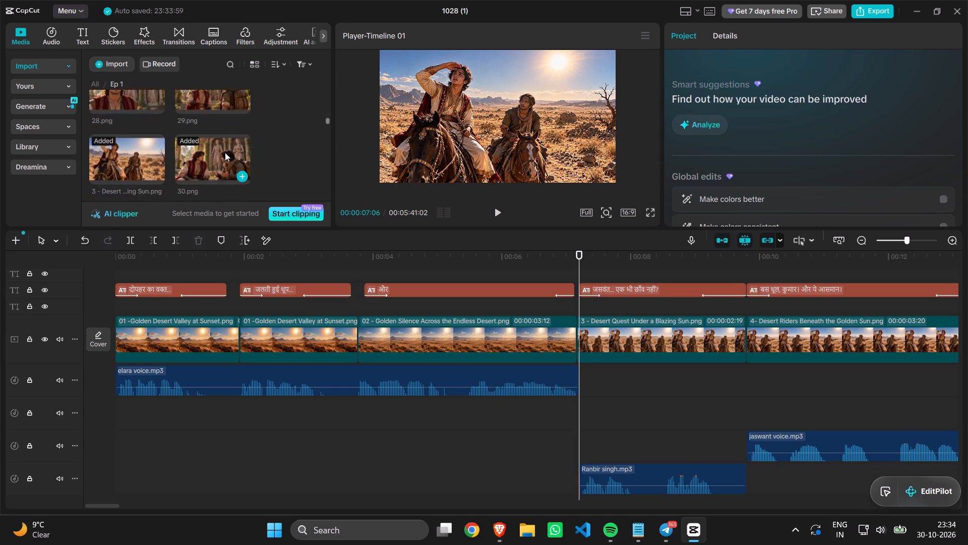
scroll(225, 152, "down", 2)
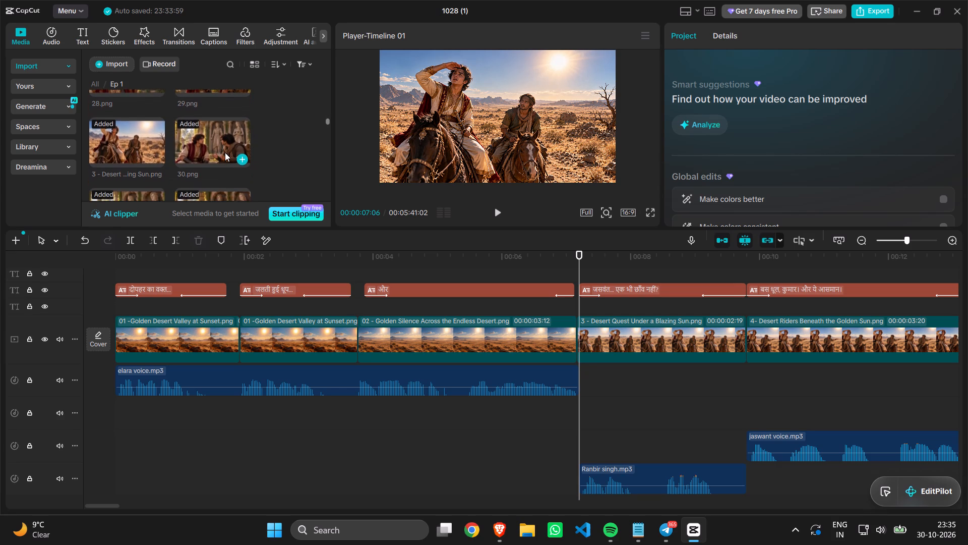
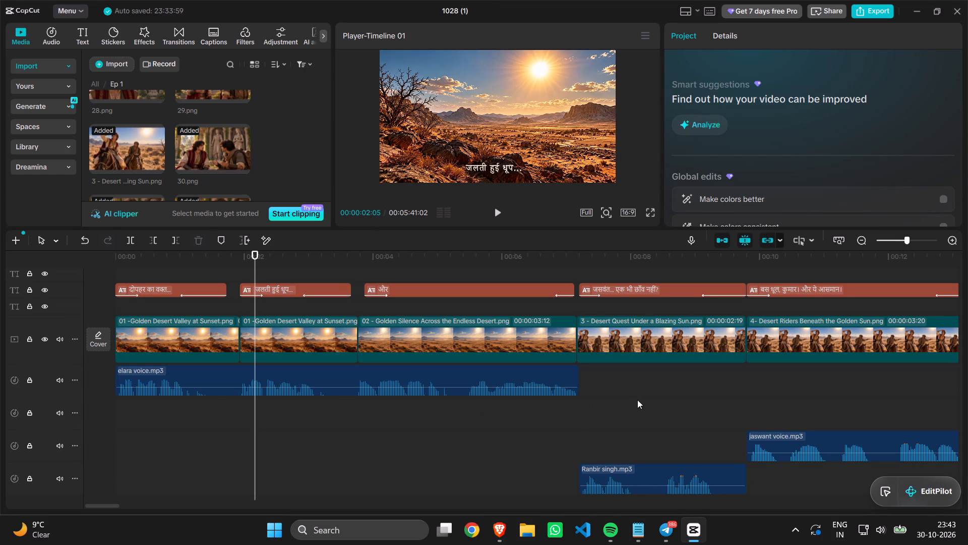
left_click(641, 400)
scroll(641, 400, "left", 2)
left_click(641, 400)
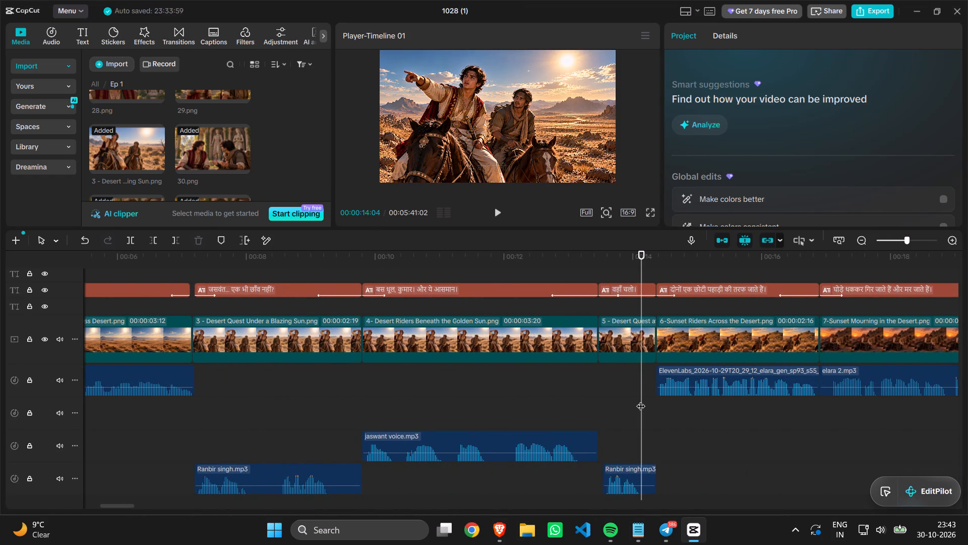
scroll(641, 400, "left", 1)
left_click(641, 400)
scroll(641, 400, "left", 1)
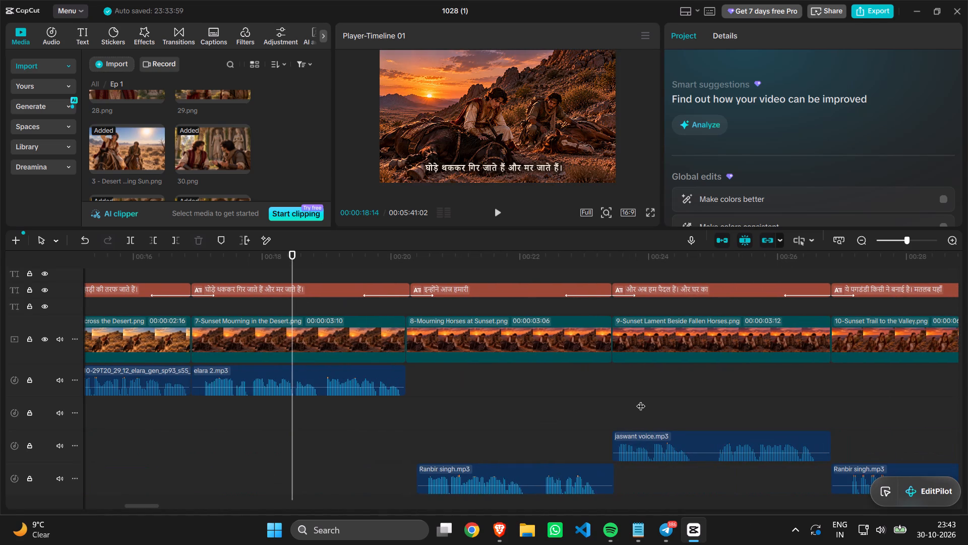
left_click(641, 400)
scroll(641, 400, "left", 1)
left_click(641, 400)
scroll(641, 400, "left", 1)
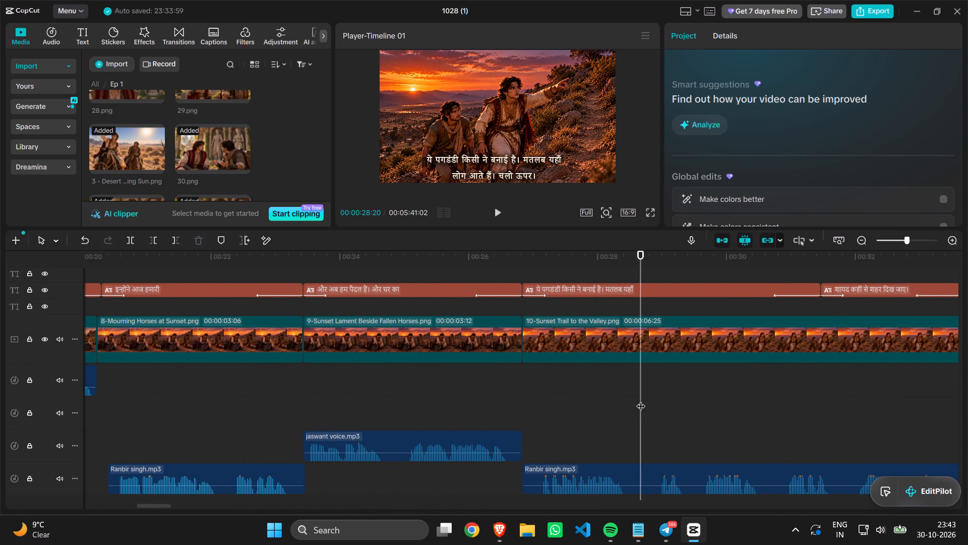
scroll(641, 400, "left", 1)
left_click(641, 400)
scroll(582, 397, "left", 2)
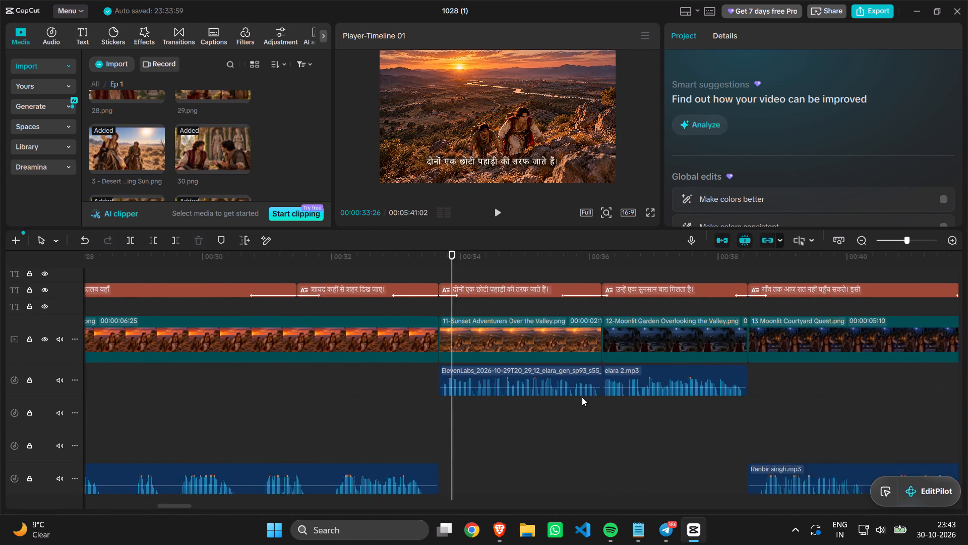
scroll(582, 397, "left", 2)
left_click(582, 397)
scroll(582, 397, "left", 1)
left_click(582, 397)
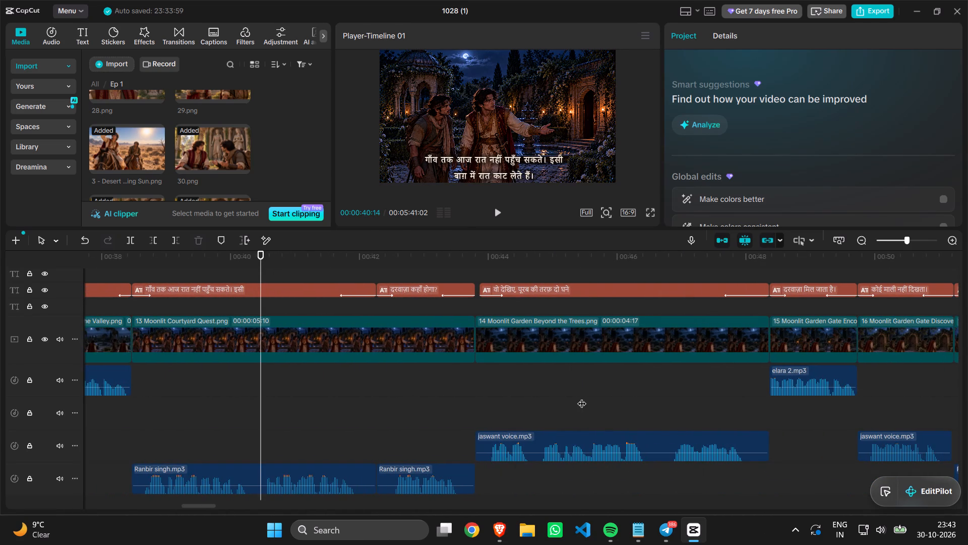
scroll(582, 397, "left", 2)
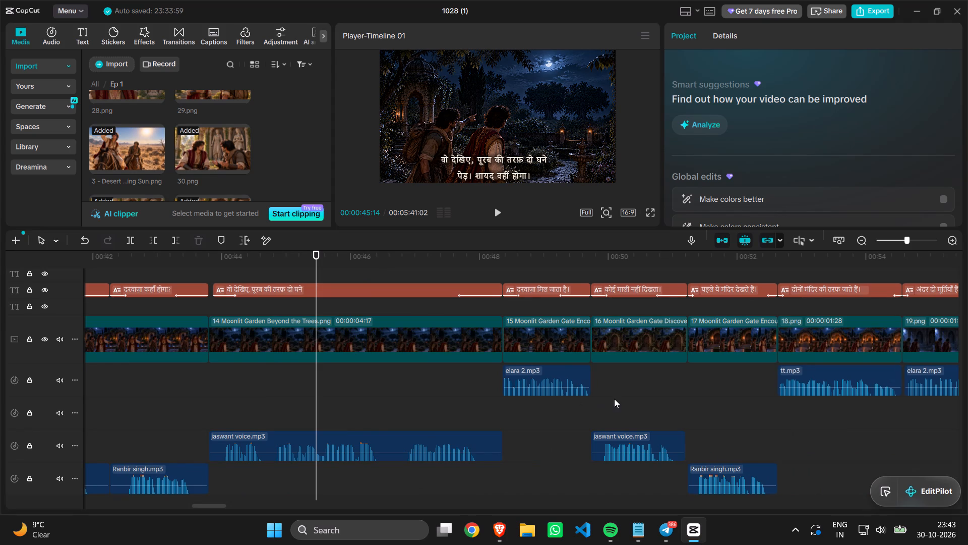
left_click(614, 399)
scroll(614, 399, "left", 3)
left_click(614, 399)
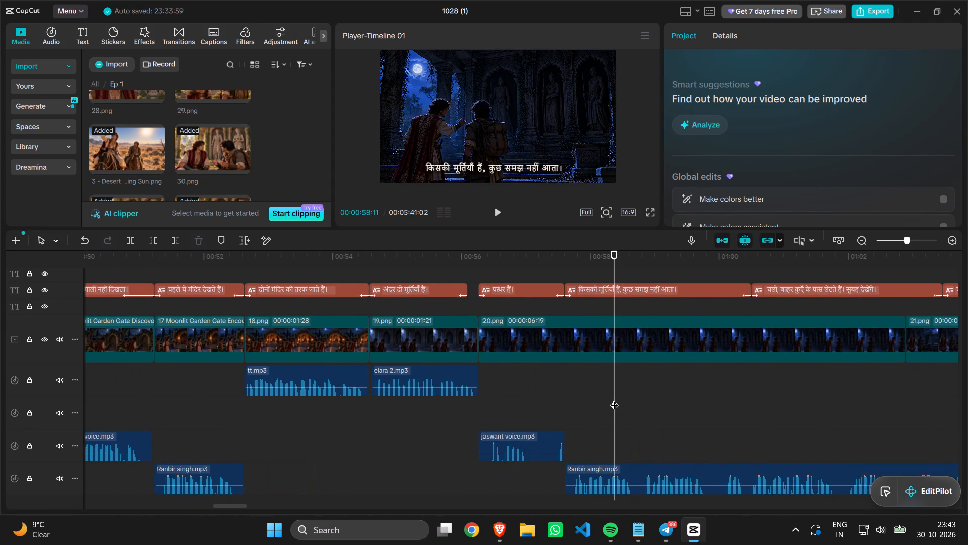
scroll(614, 399, "left", 2)
left_click(614, 399)
scroll(614, 399, "left", 1)
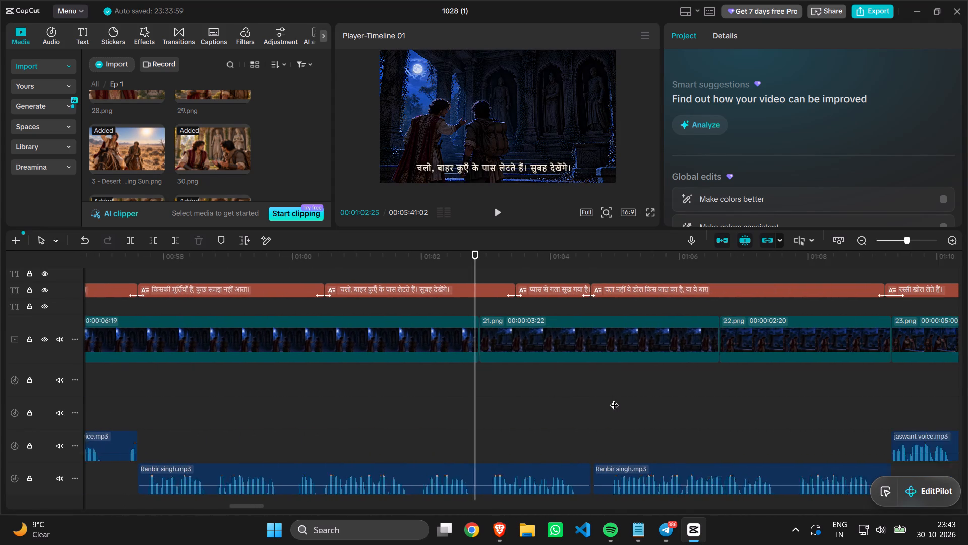
scroll(614, 399, "left", 1)
right_click(614, 399)
left_click(587, 388)
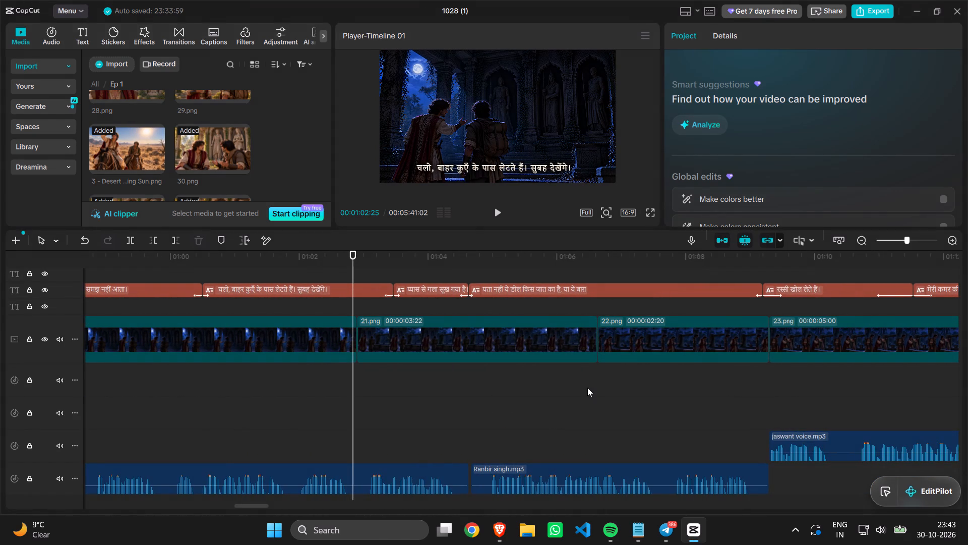
scroll(587, 388, "left", 1)
left_click(587, 388)
scroll(587, 388, "left", 2)
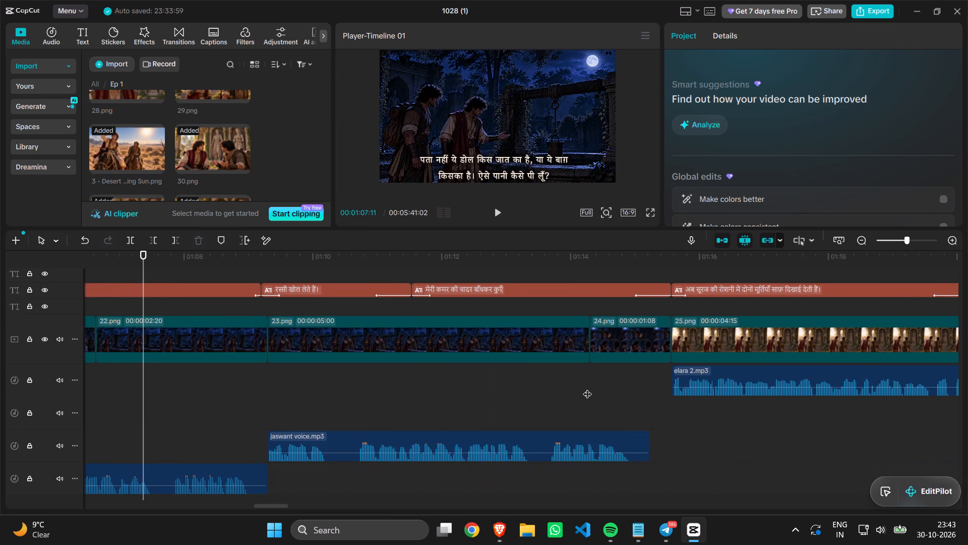
left_click(587, 388)
scroll(587, 388, "left", 2)
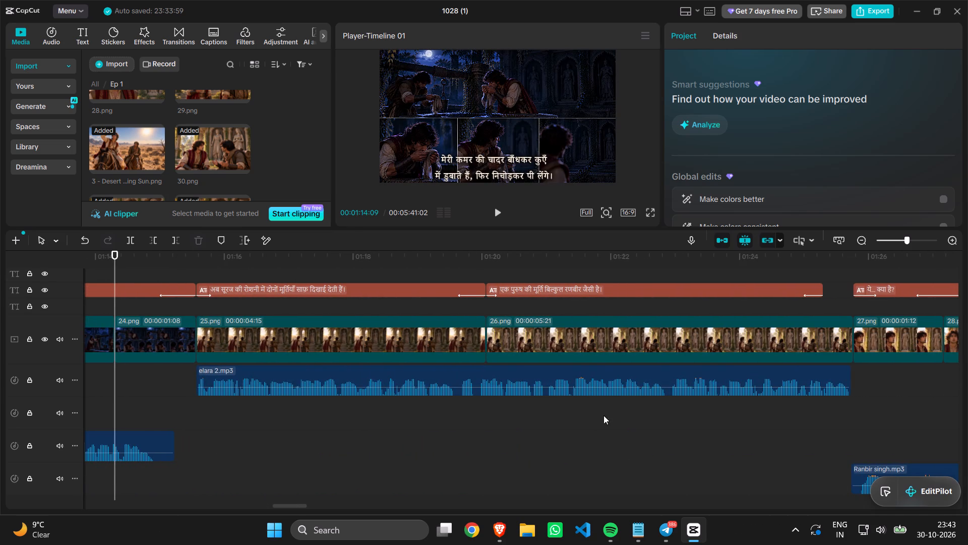
left_click(603, 415)
scroll(603, 415, "left", 2)
left_click(603, 415)
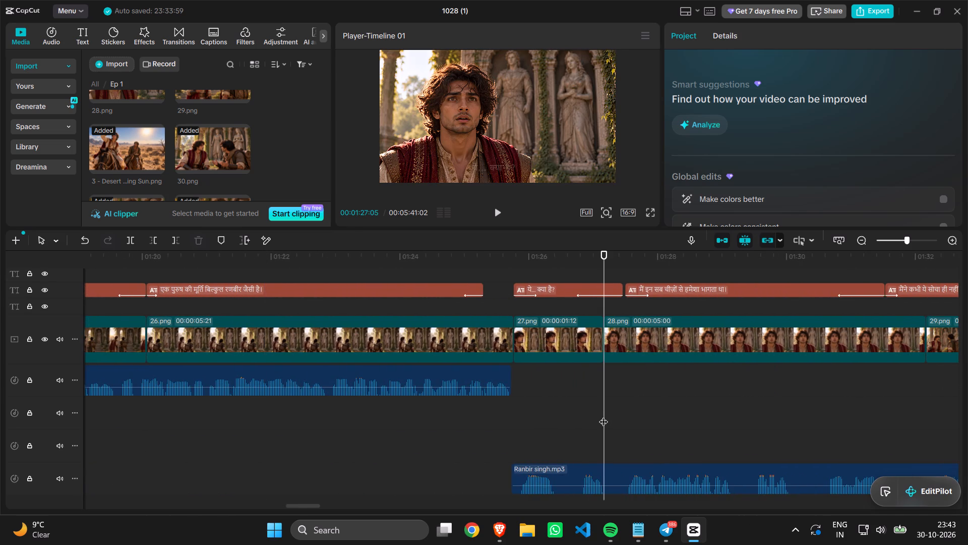
scroll(603, 415, "left", 2)
left_click(603, 415)
scroll(603, 415, "left", 2)
left_click(603, 415)
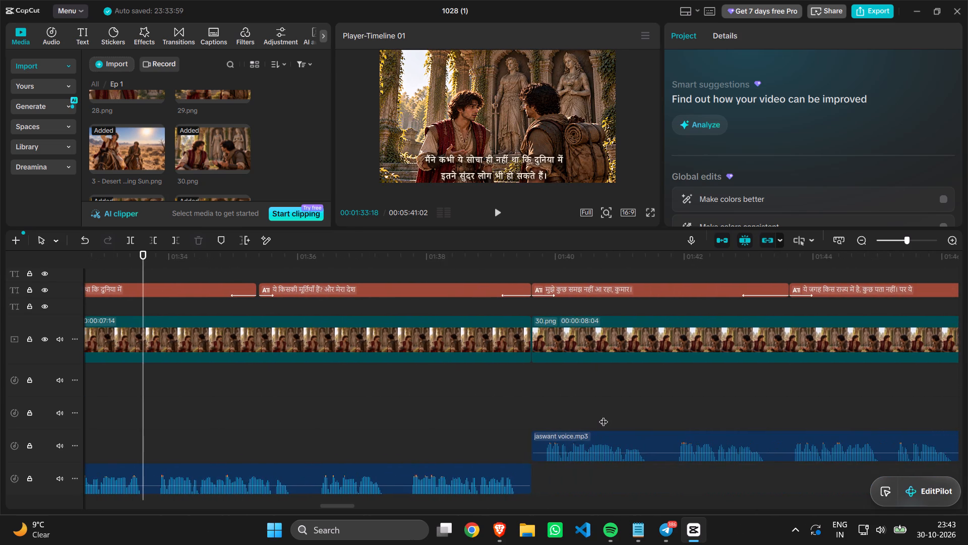
scroll(603, 415, "left", 3)
left_click(603, 415)
scroll(603, 415, "left", 1)
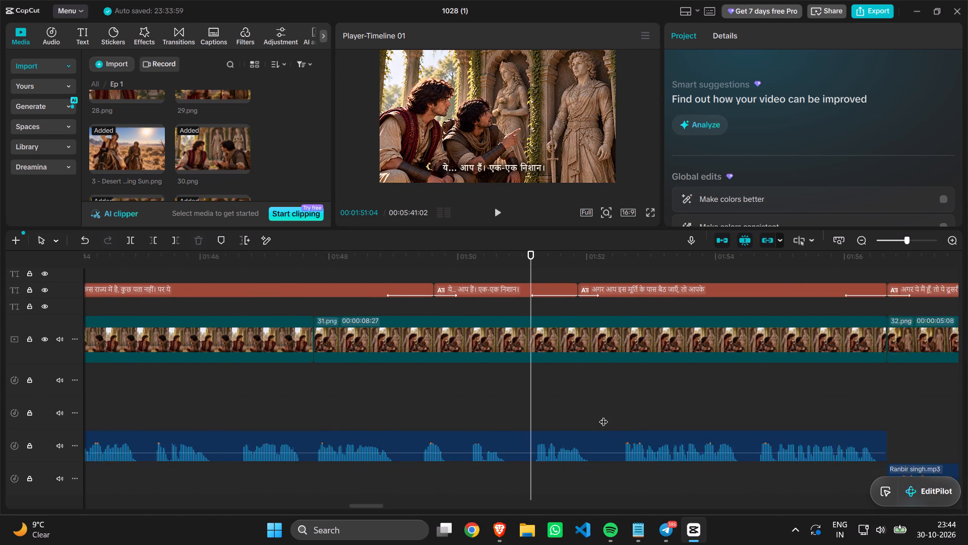
scroll(603, 415, "left", 1)
left_click(603, 415)
scroll(603, 415, "left", 2)
left_click(603, 415)
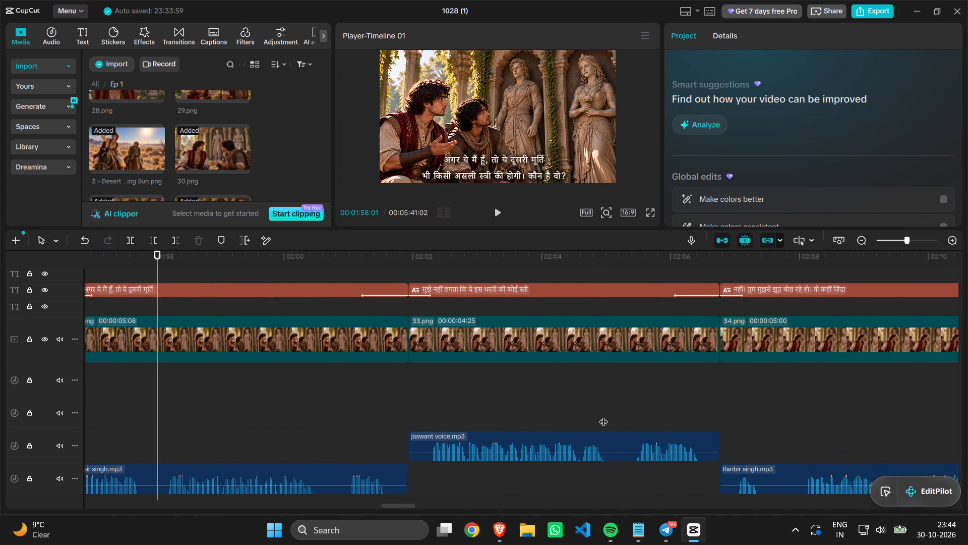
scroll(603, 415, "left", 2)
left_click(603, 415)
scroll(603, 415, "left", 4)
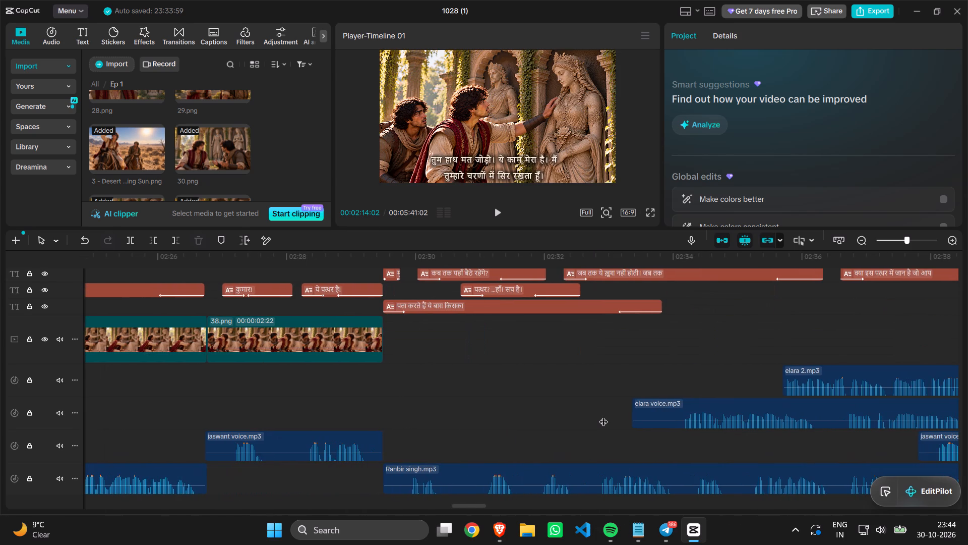
left_click(603, 415)
Place the playhead at 00:00:07:05, exactly on the cut where the 3 - Desert Quest Under a Blazing Sun.png clip begins.
scroll(603, 415, "right", 10)
scroll(603, 415, "right", 11)
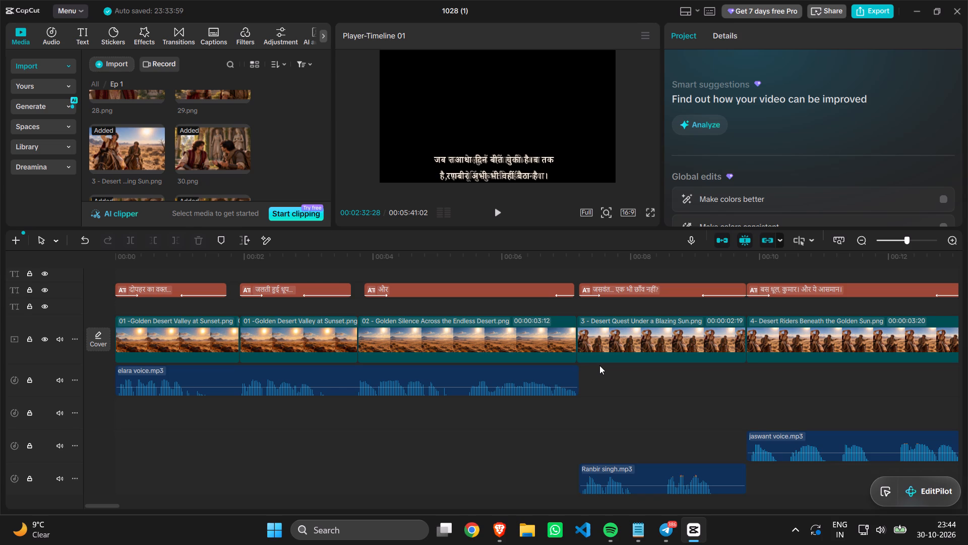
left_click(576, 339)
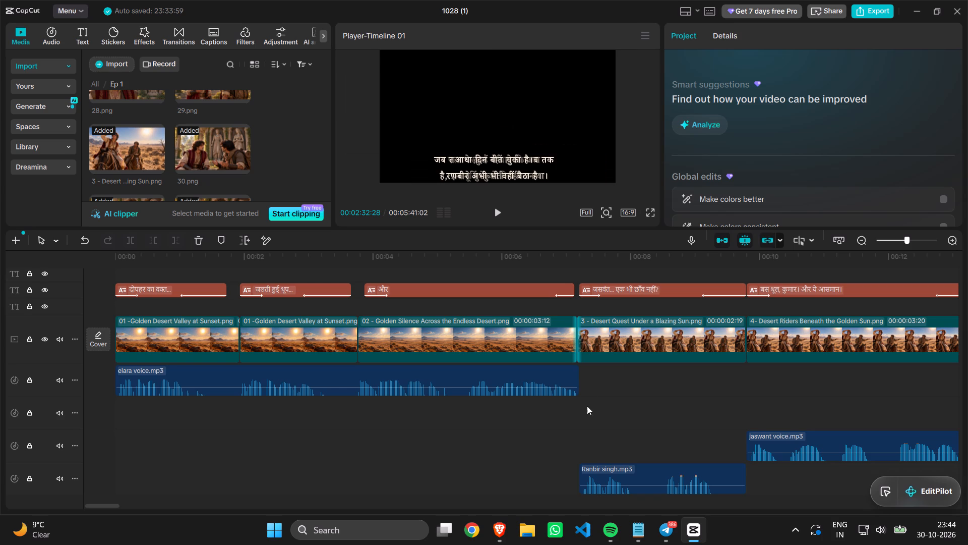
double_click(580, 408)
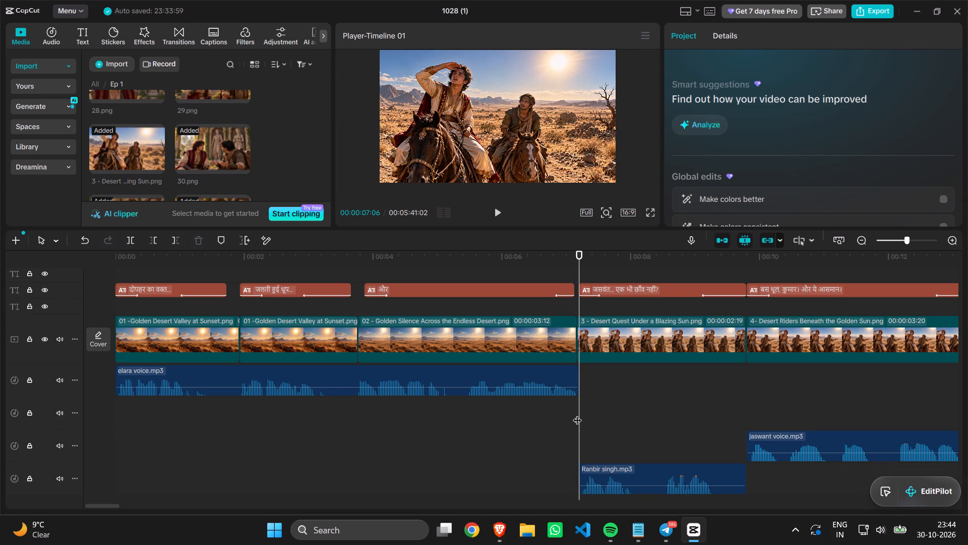
left_click(577, 414)
left_click(579, 414)
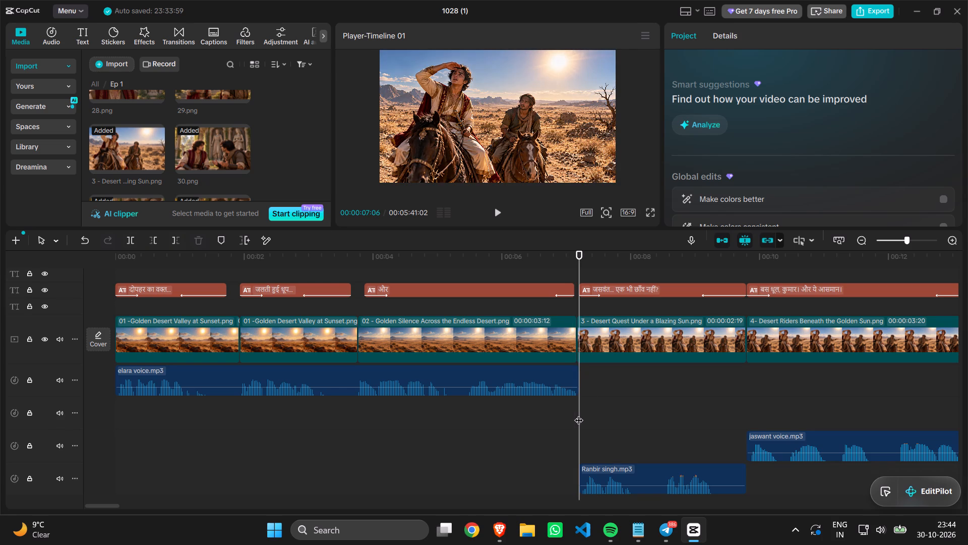
left_click(578, 414)
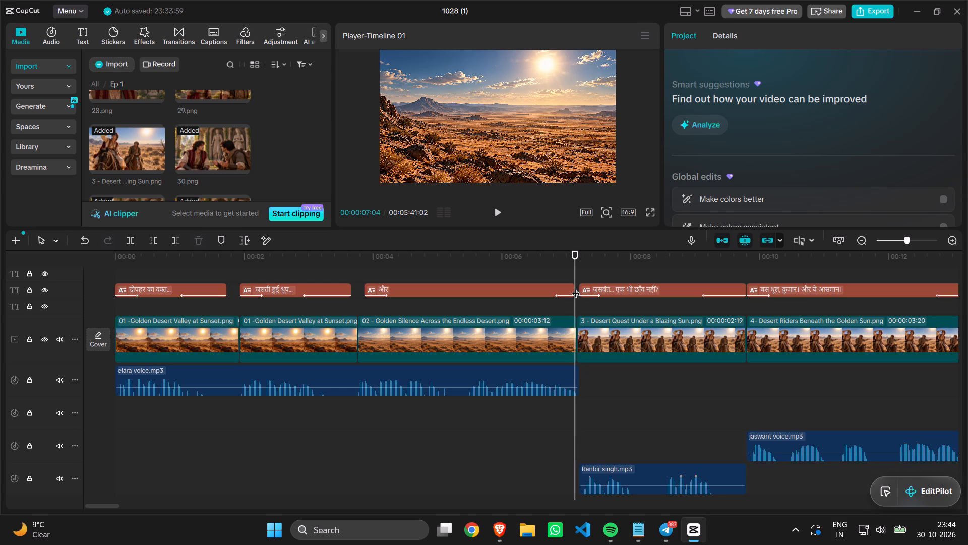
left_click(576, 287)
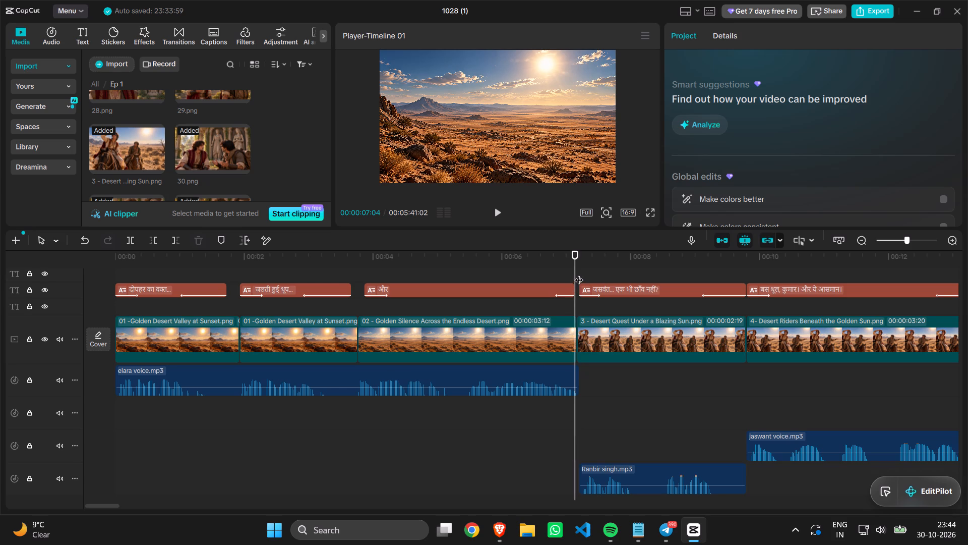
left_click(578, 271)
left_click(578, 271)
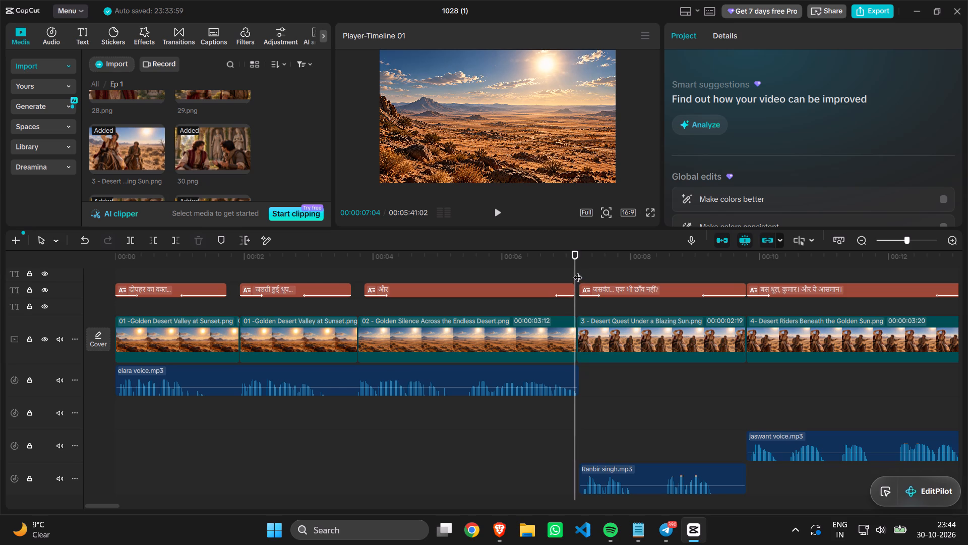
left_click(578, 271)
scroll(578, 271, "up", 11, "ctrl")
scroll(578, 271, "up", 10, "ctrl")
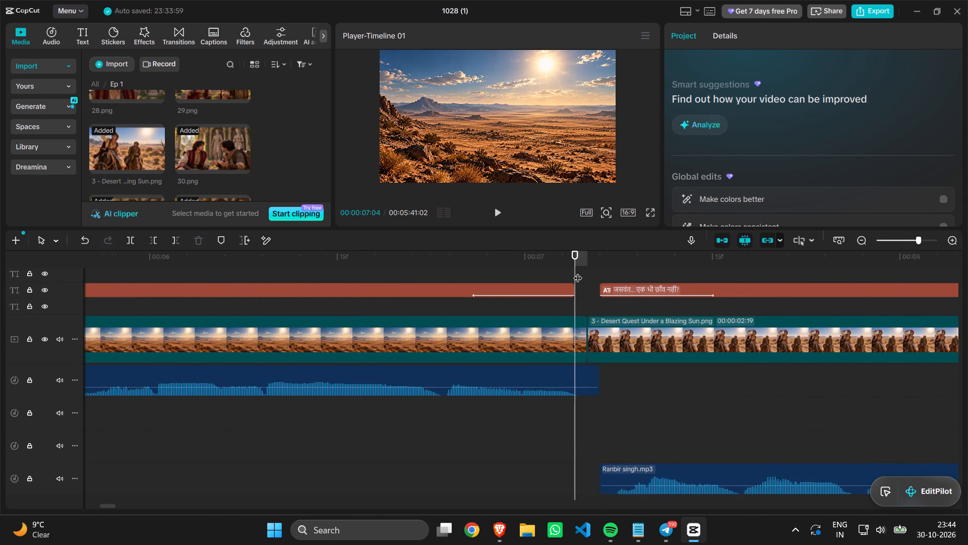
scroll(578, 271, "up", 12, "ctrl")
scroll(578, 271, "up", 14, "ctrl")
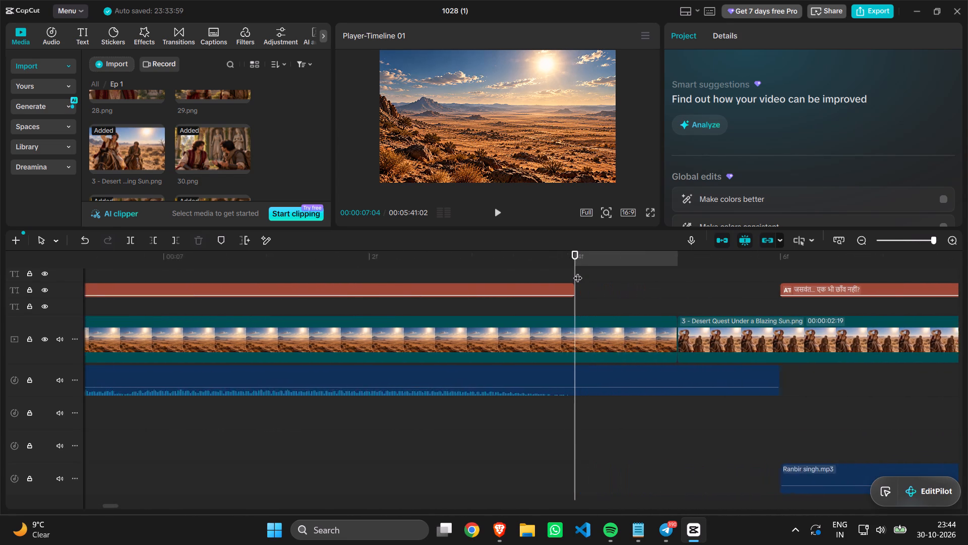
scroll(578, 271, "up", 7, "ctrl")
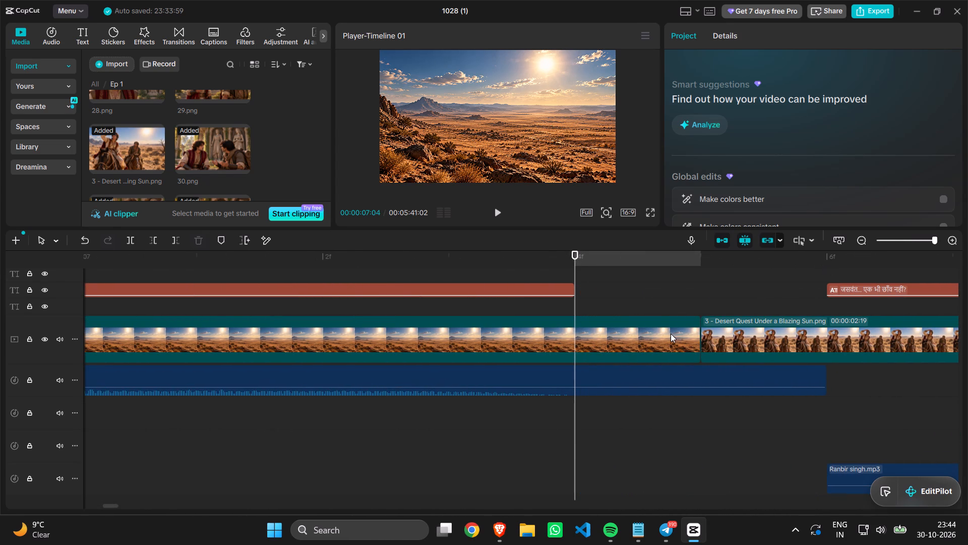
scroll(671, 334, "up", 5, "ctrl")
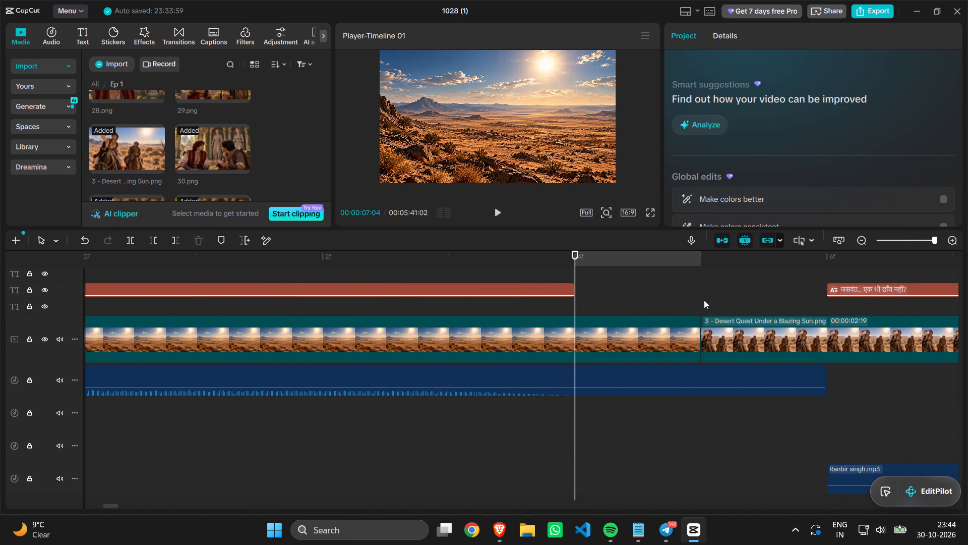
left_click(702, 300)
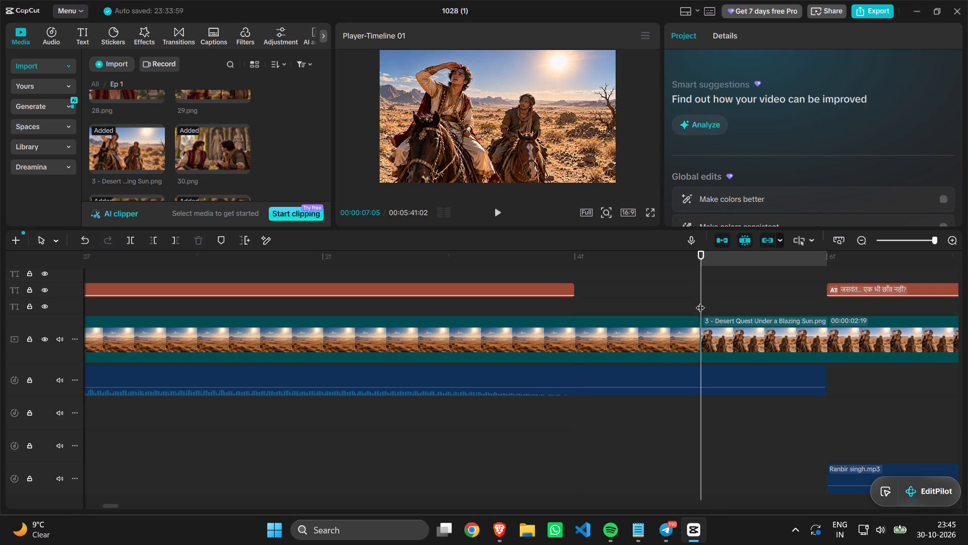
left_click(700, 301)
Import the image 001.png from the desktop project's Ep 1 folder into the Ep 1 media collection.
scroll(169, 139, "up", 17)
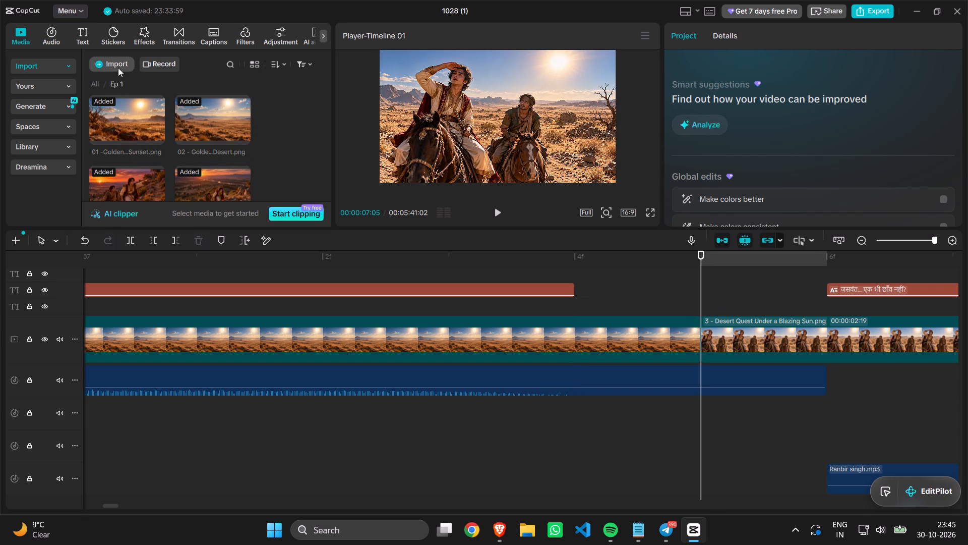
left_click(125, 67)
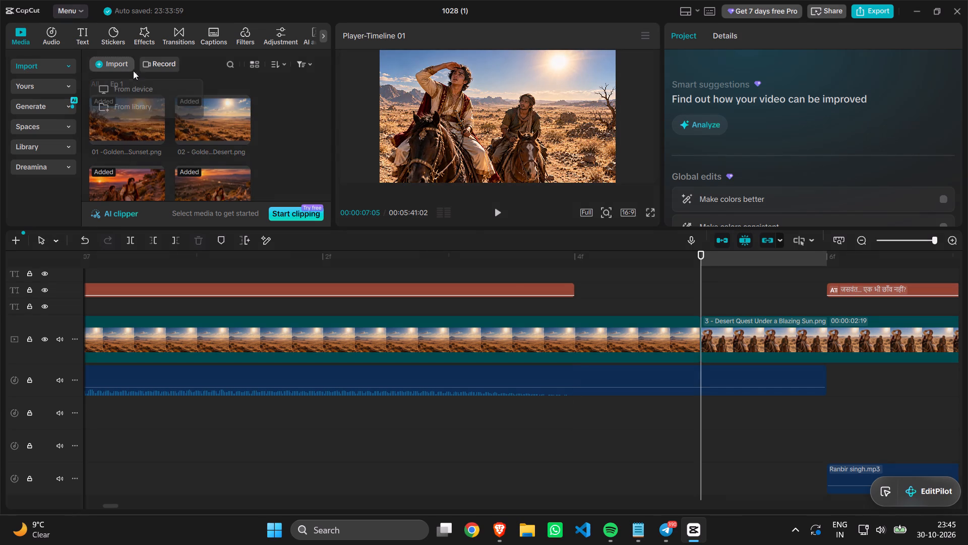
left_click(159, 93)
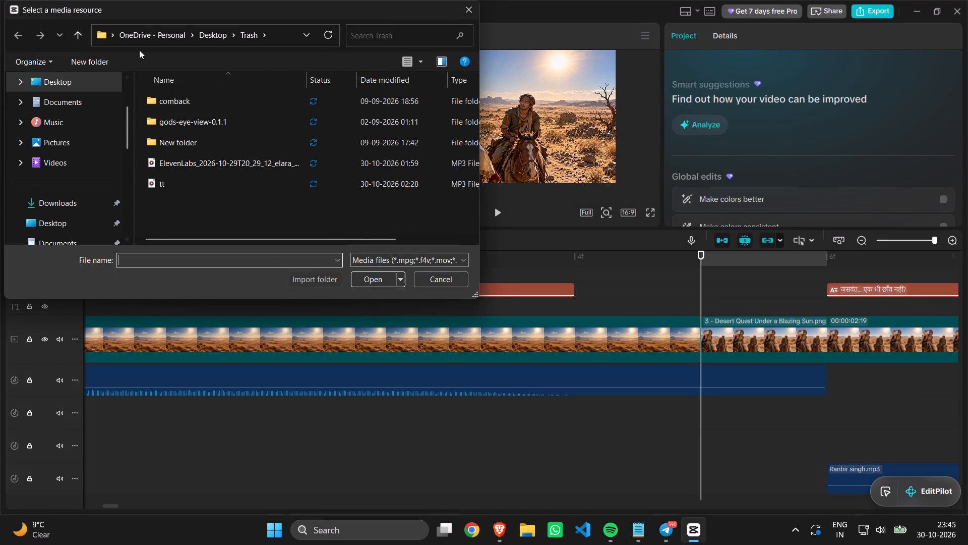
left_click(224, 36)
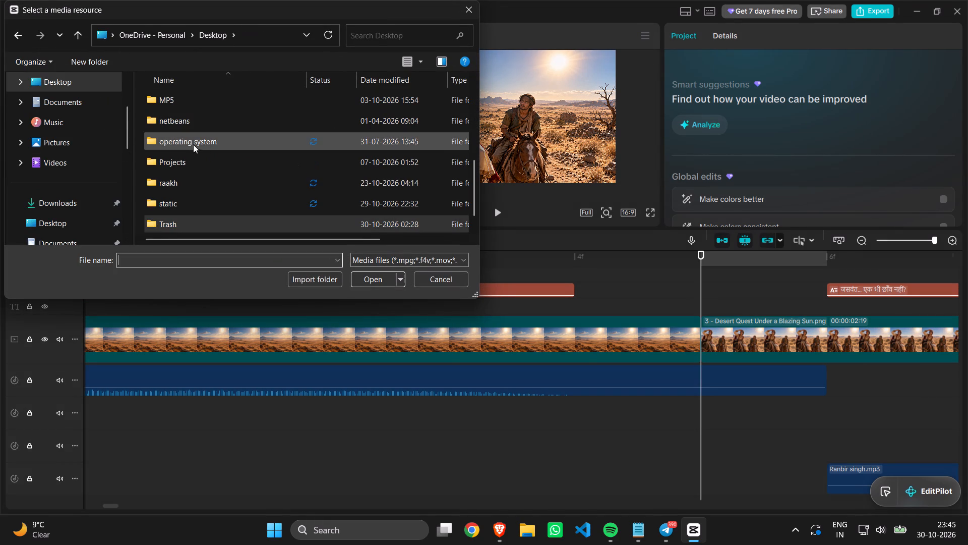
scroll(188, 222, "up", 4)
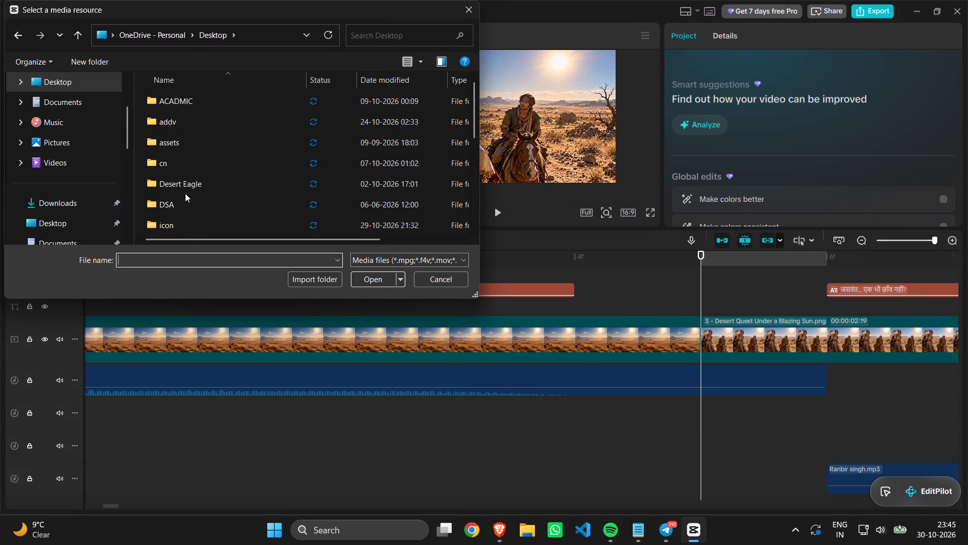
scroll(185, 193, "down", 4)
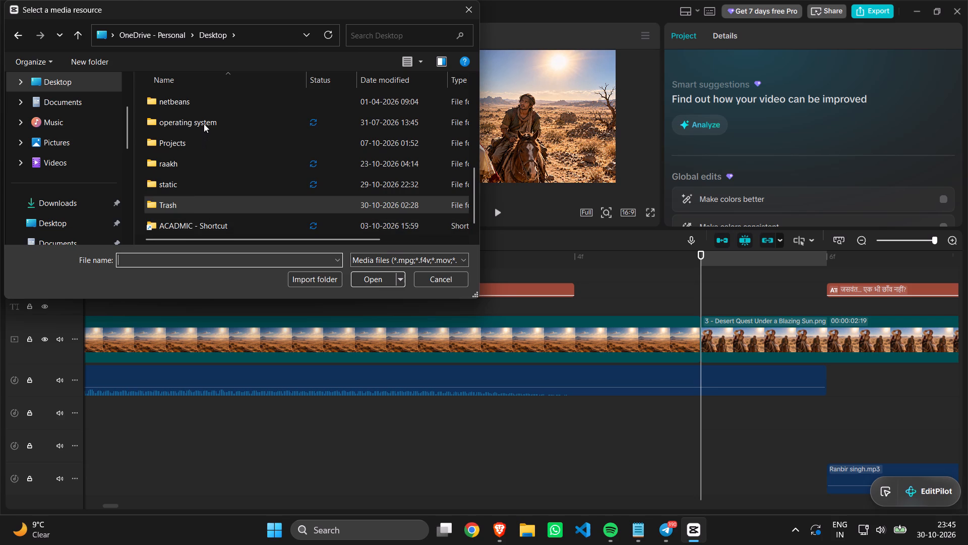
scroll(202, 179, "up", 1)
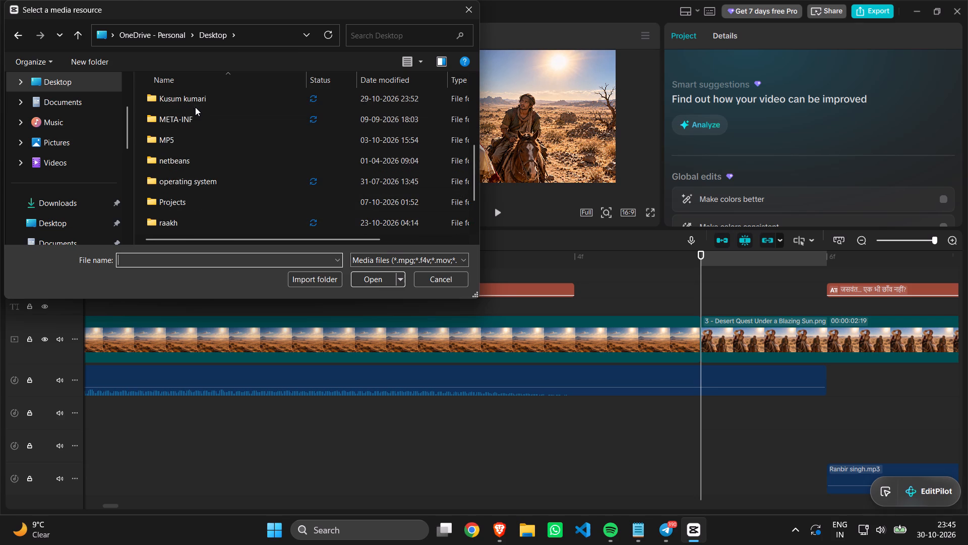
double_click(195, 103)
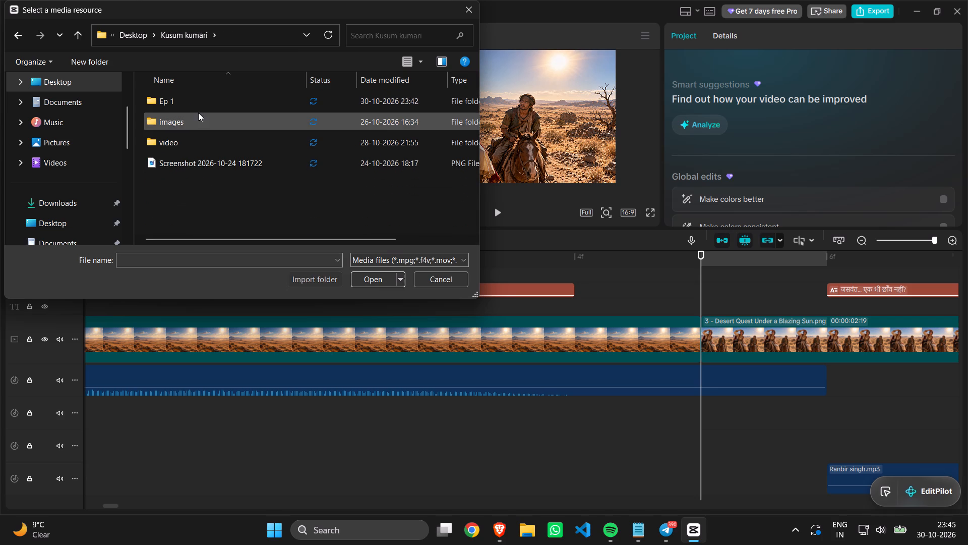
double_click(193, 104)
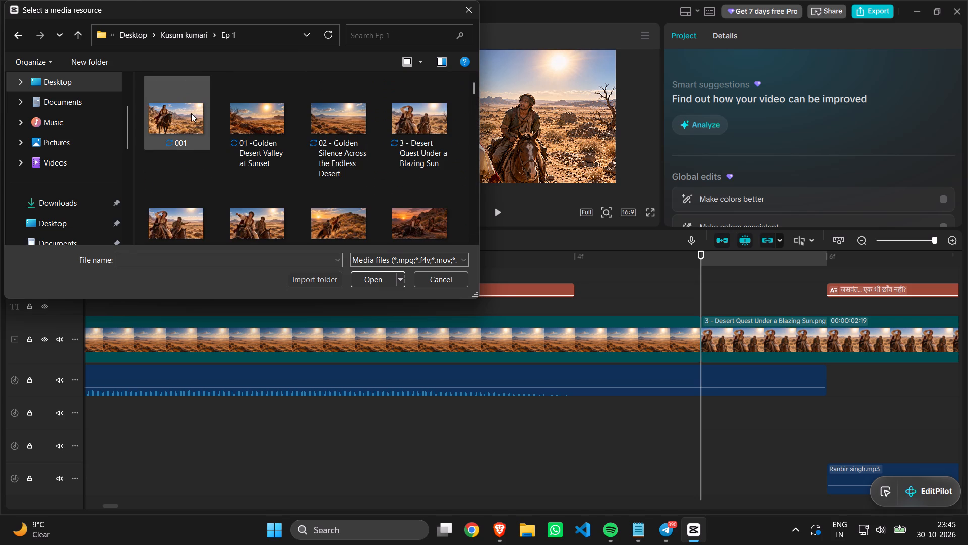
double_click(191, 113)
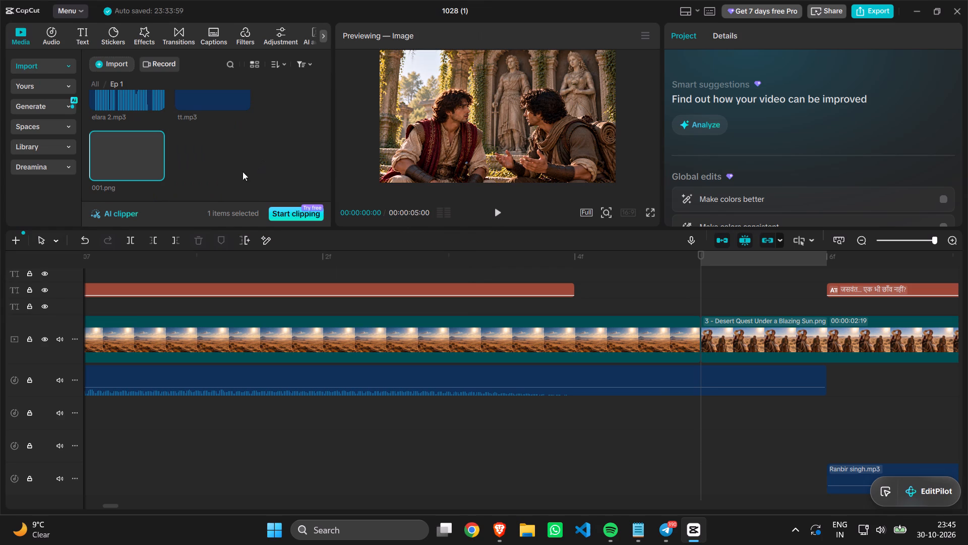
Insert 001.png into the main video track at 00:00:07:05, ahead of the 3 - Desert Quest Under a Blazing Sun.png clip.
left_click(159, 172)
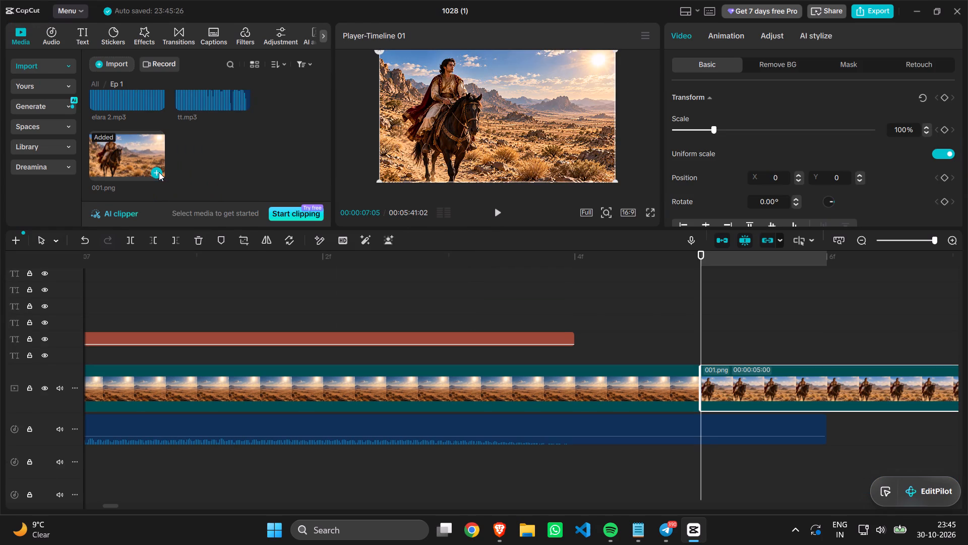
Examine how the captions and the elara, jaswant and Ranbir singh voice clips line up with the images around the inserted 001.png.
scroll(443, 365, "left", 3)
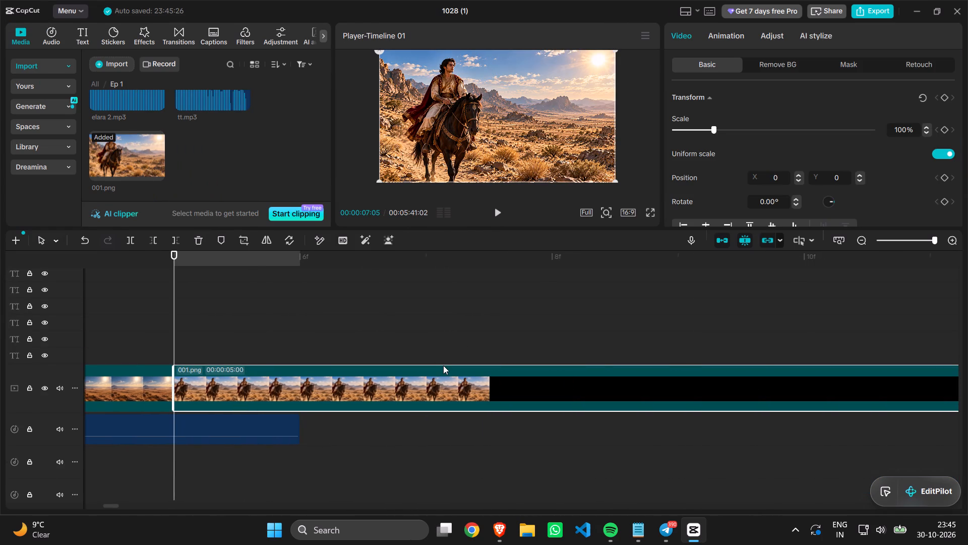
scroll(443, 365, "left", 5)
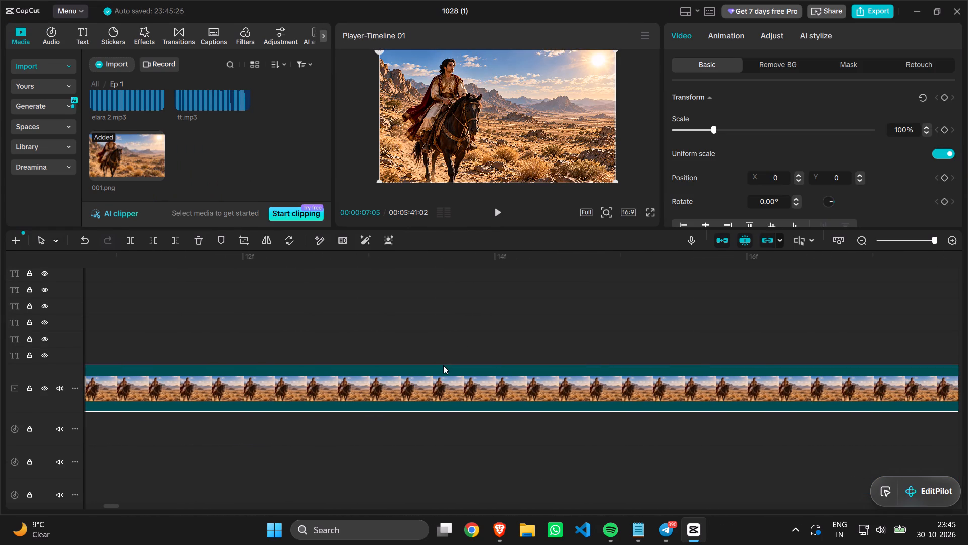
scroll(384, 365, "left", 1)
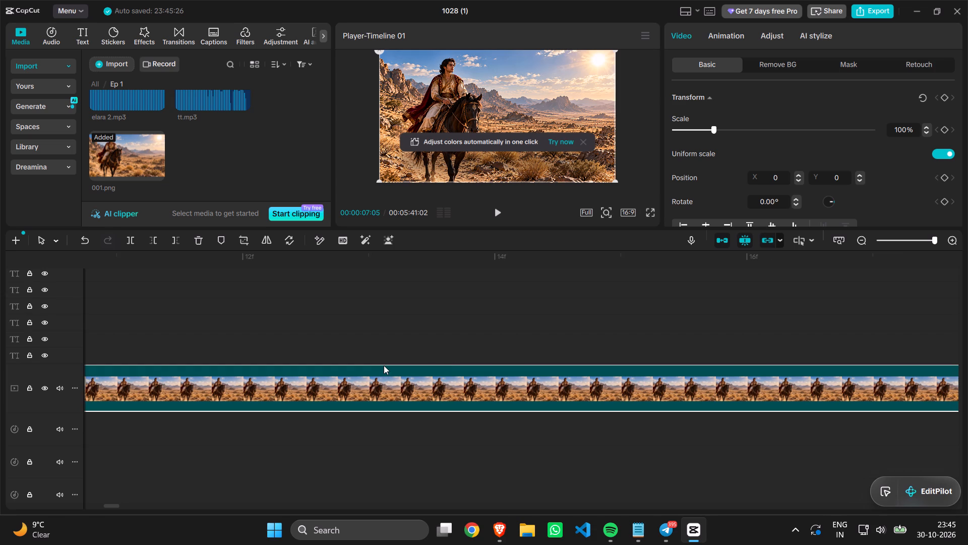
scroll(384, 365, "left", 14)
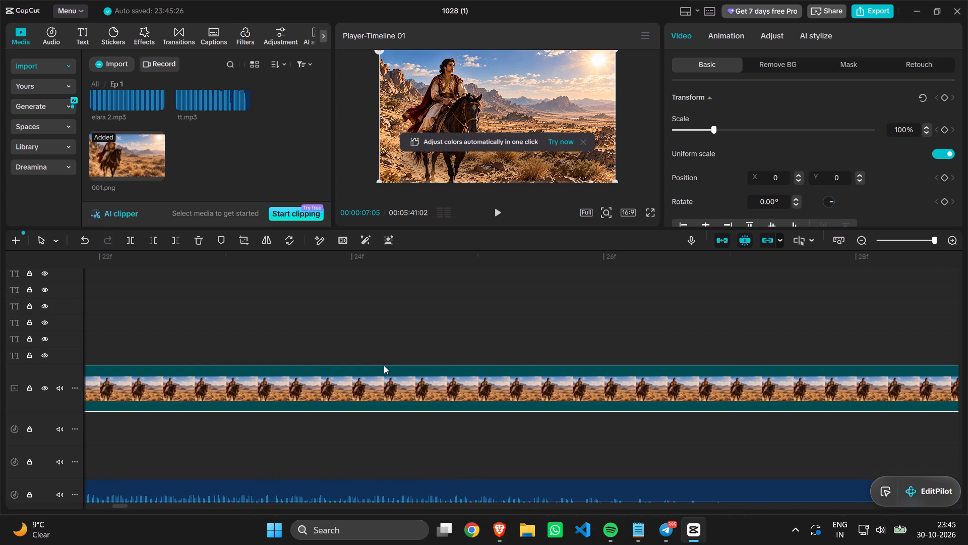
scroll(384, 365, "right", 4)
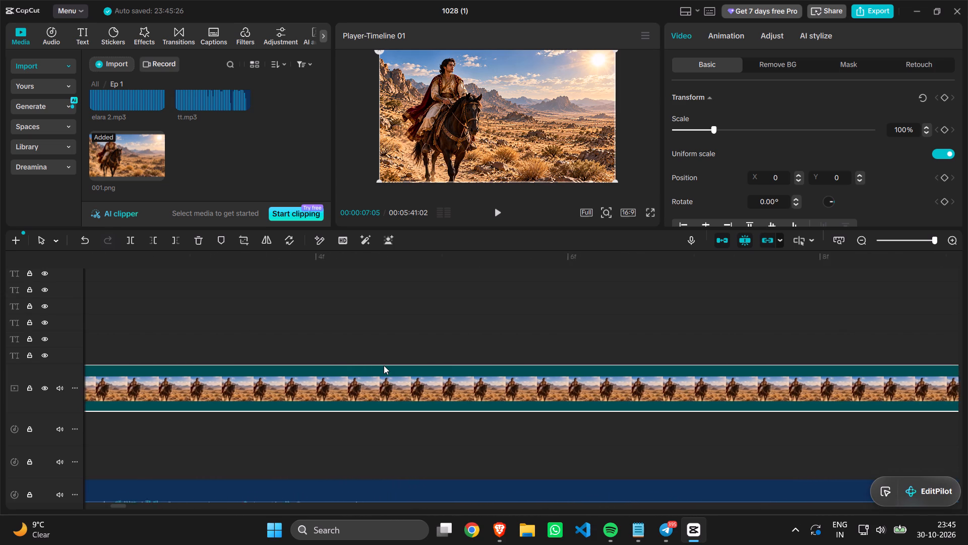
scroll(384, 365, "right", 1)
scroll(384, 365, "down", 10, "ctrl")
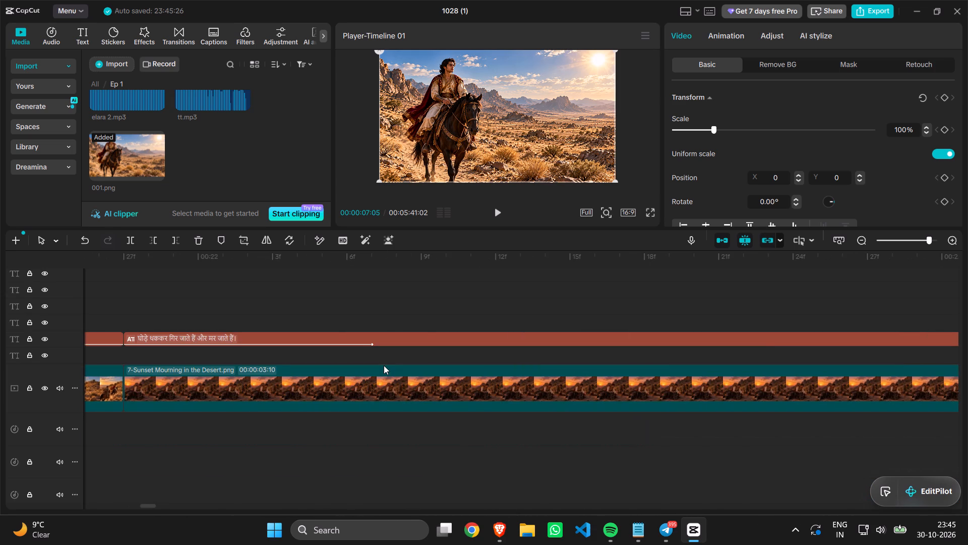
scroll(384, 365, "down", 8, "ctrl")
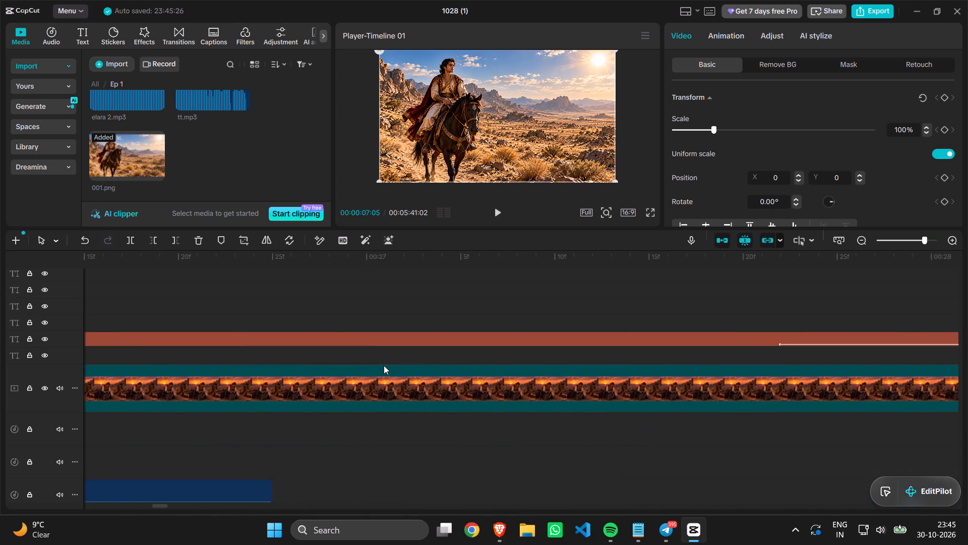
scroll(384, 365, "down", 14, "ctrl")
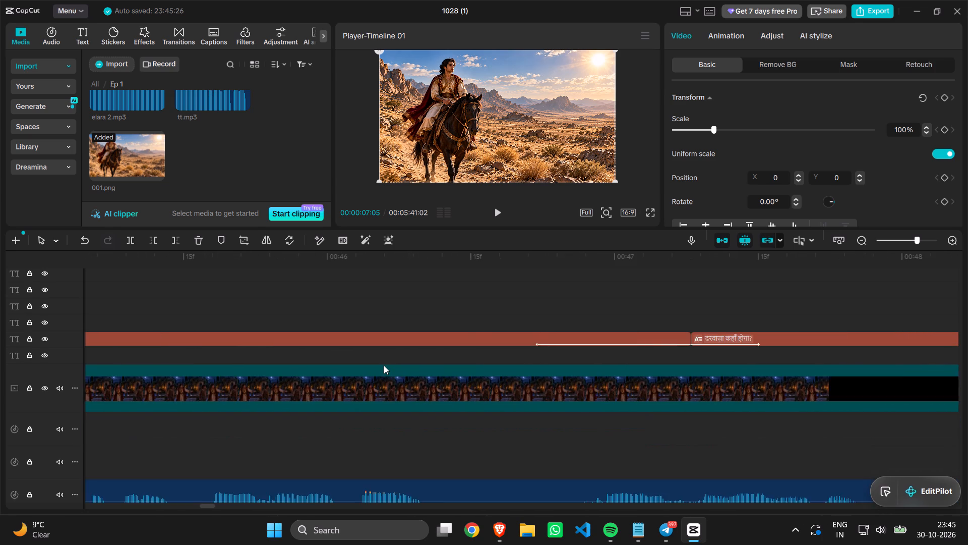
scroll(384, 365, "right", 20)
scroll(384, 365, "right", 2)
scroll(384, 365, "down", 4, "ctrl")
scroll(384, 365, "right", 9)
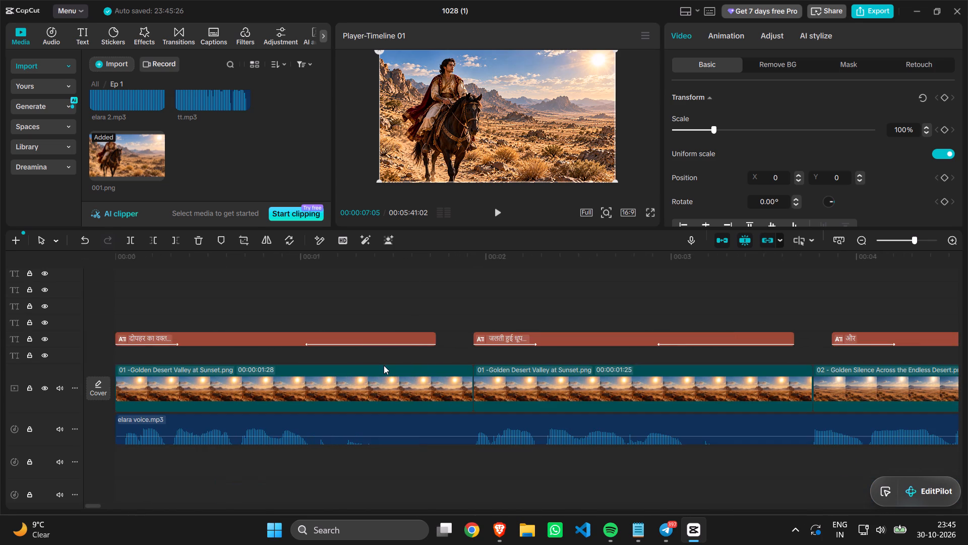
scroll(384, 365, "right", 12)
scroll(384, 365, "left", 1)
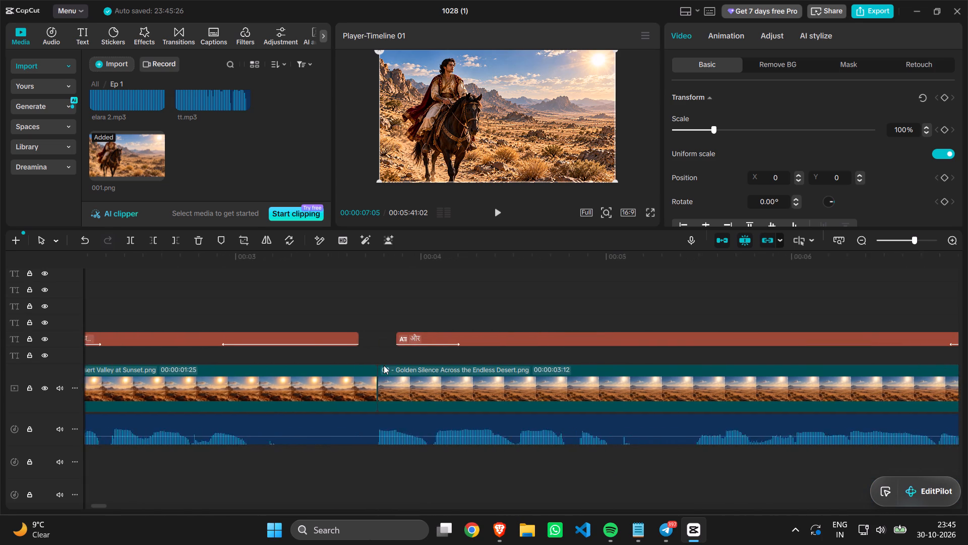
scroll(384, 365, "left", 1)
scroll(384, 365, "down", 9, "ctrl")
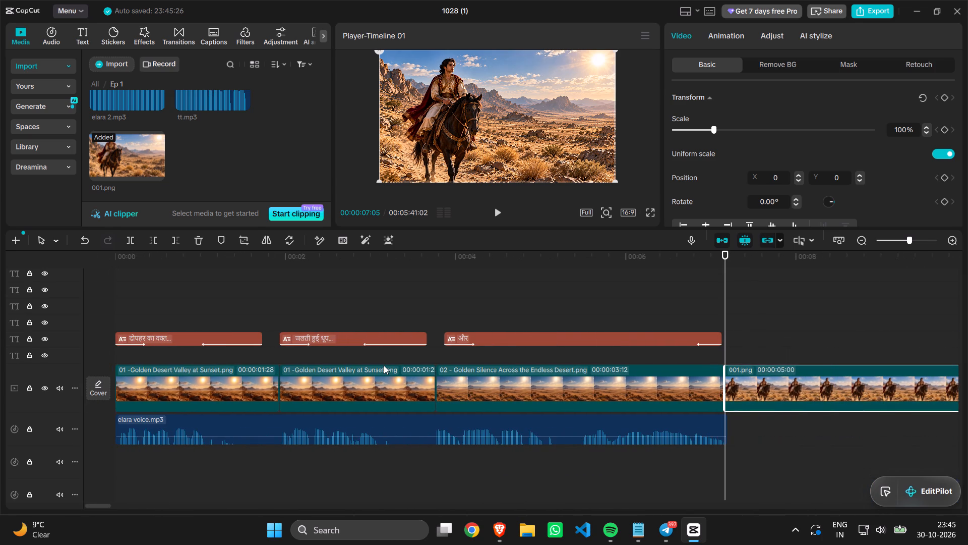
scroll(384, 365, "down", 5, "ctrl")
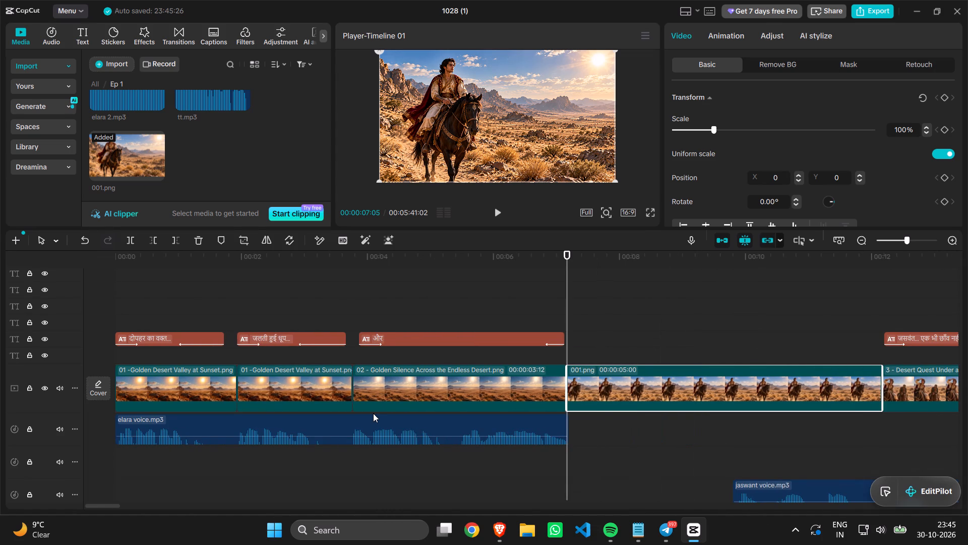
scroll(373, 416, "down", 4, "ctrl")
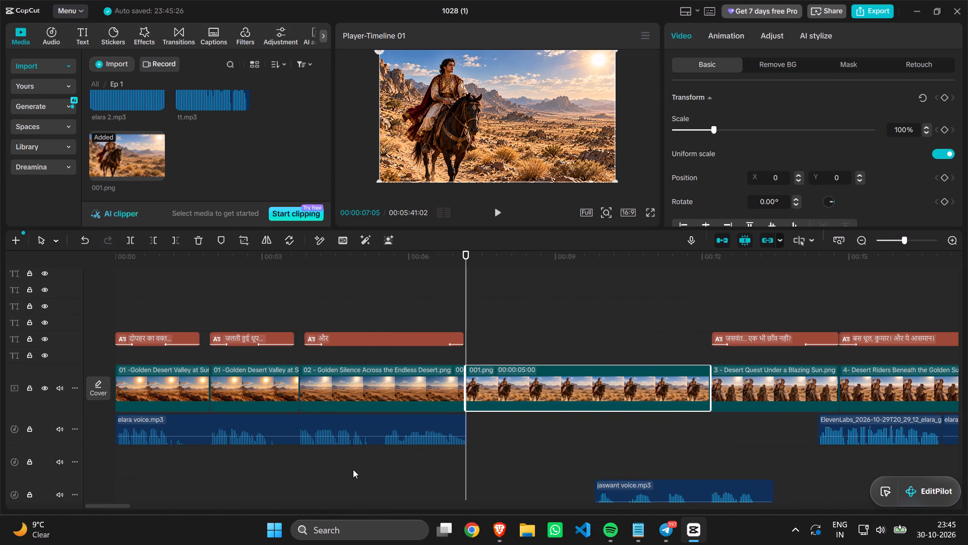
scroll(353, 469, "down", 1, "ctrl")
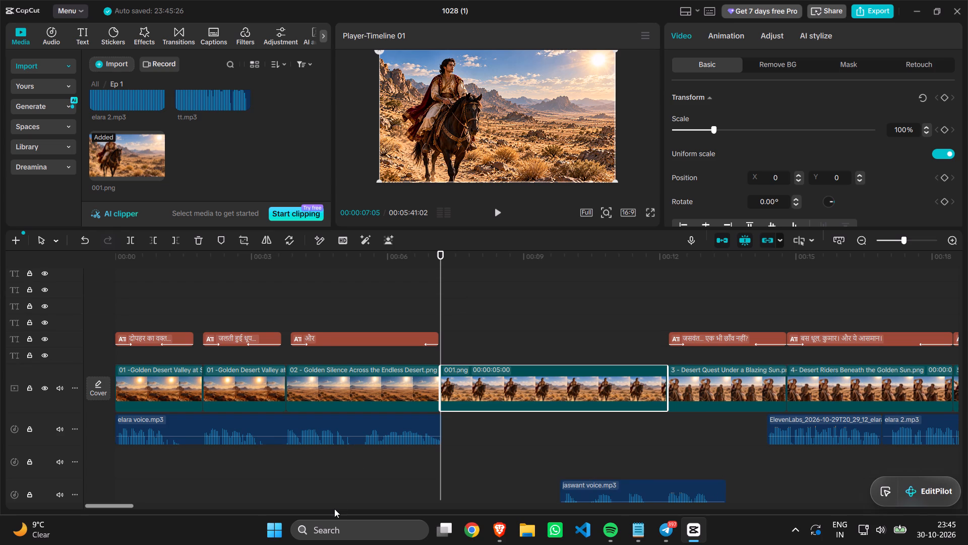
scroll(334, 509, "right", 1)
scroll(550, 461, "left", 1)
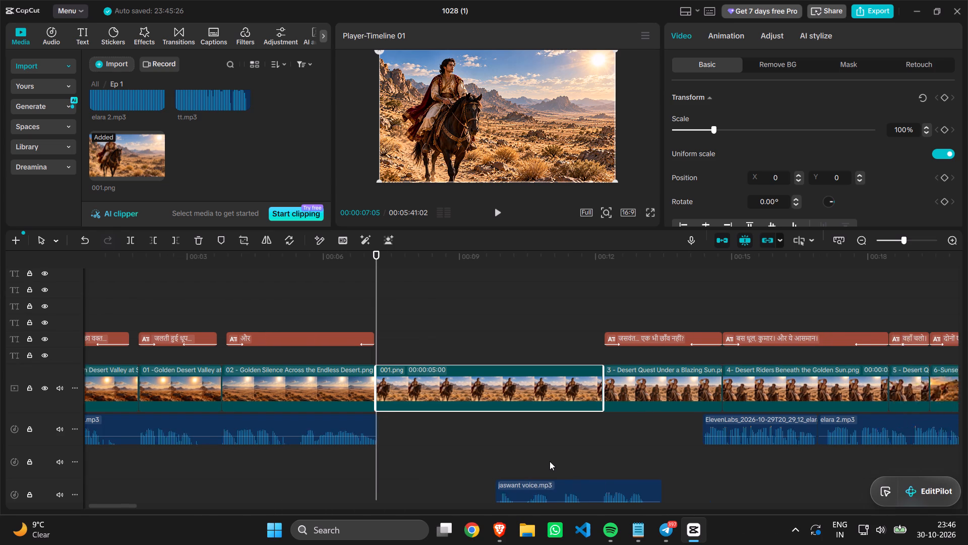
scroll(550, 461, "left", 1)
scroll(550, 461, "down", 1)
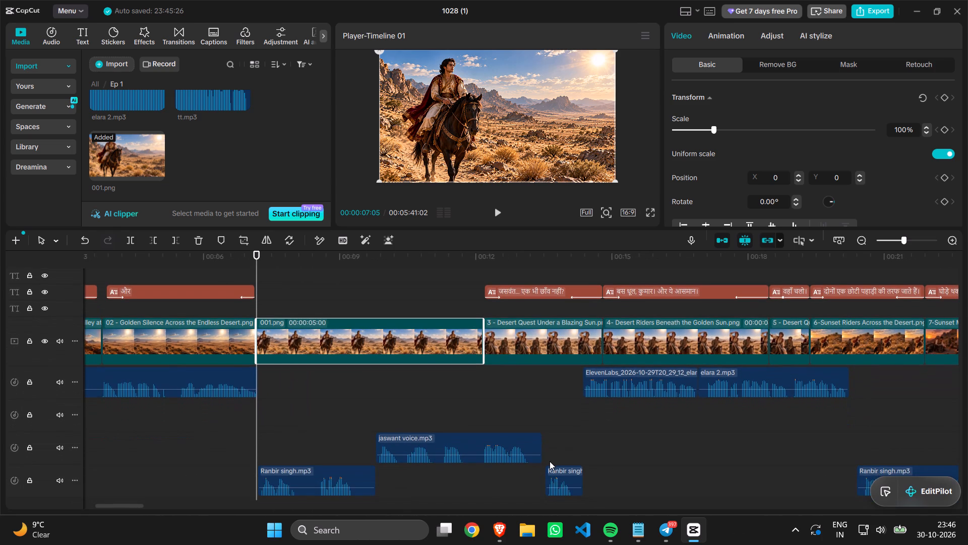
scroll(550, 461, "down", 1)
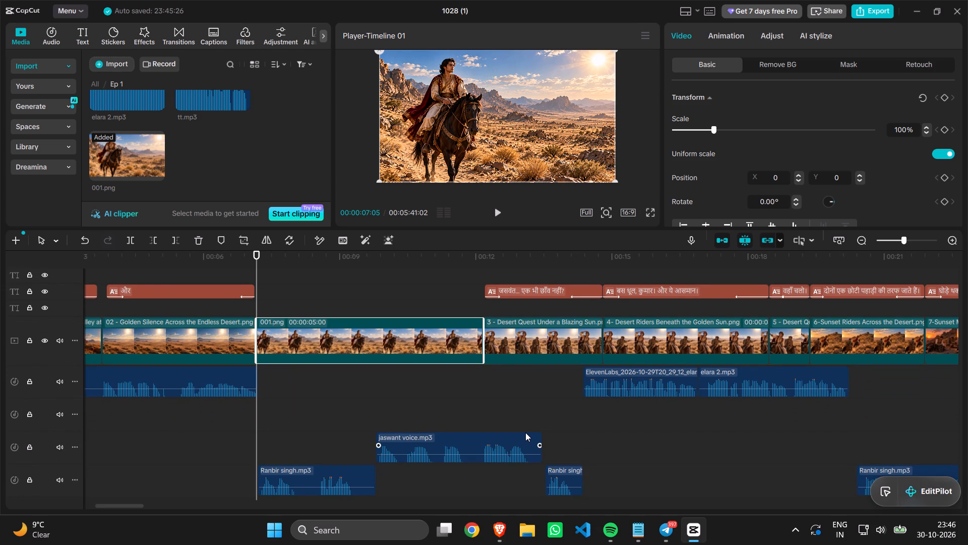
scroll(524, 430, "left", 1)
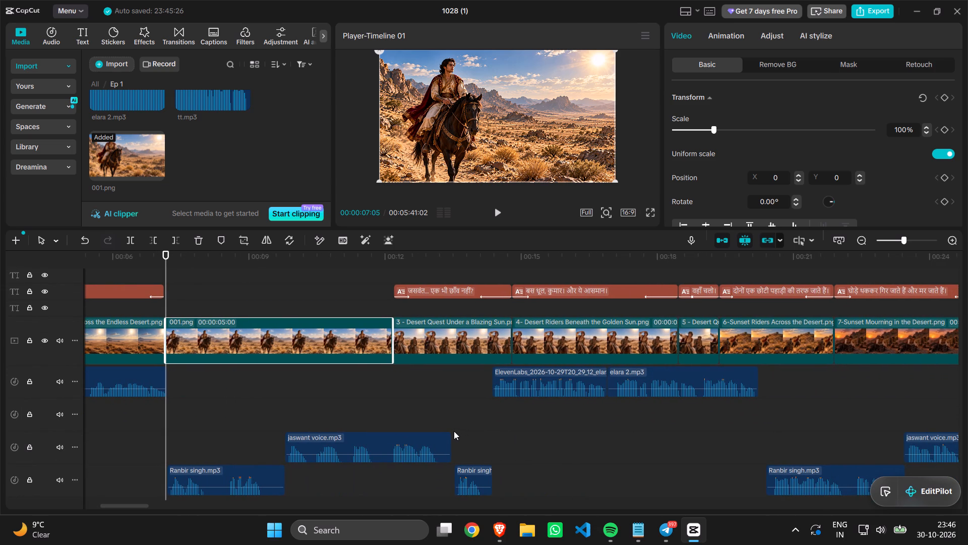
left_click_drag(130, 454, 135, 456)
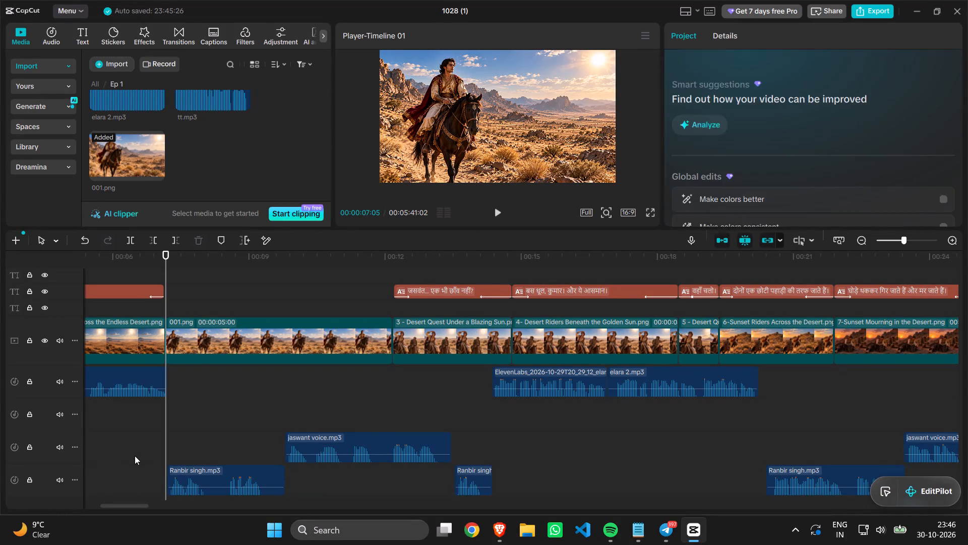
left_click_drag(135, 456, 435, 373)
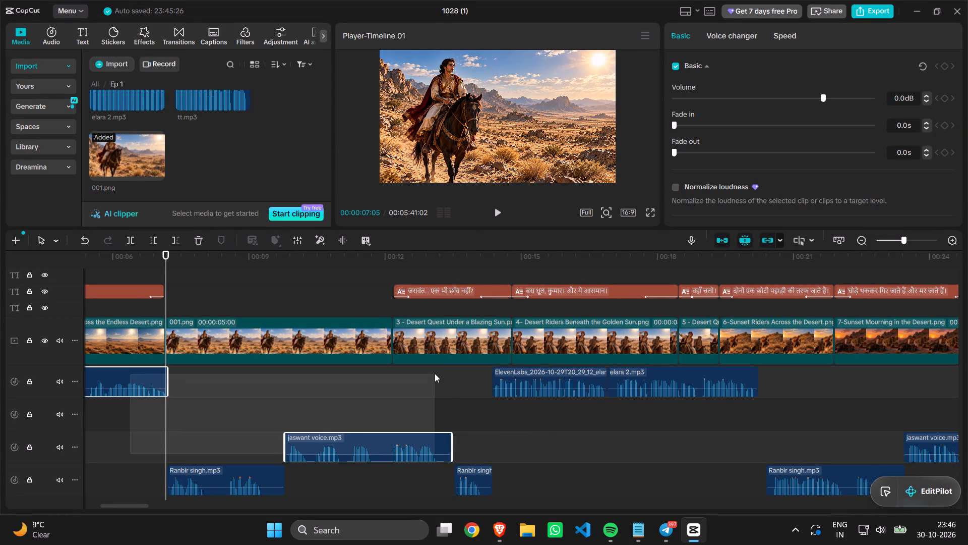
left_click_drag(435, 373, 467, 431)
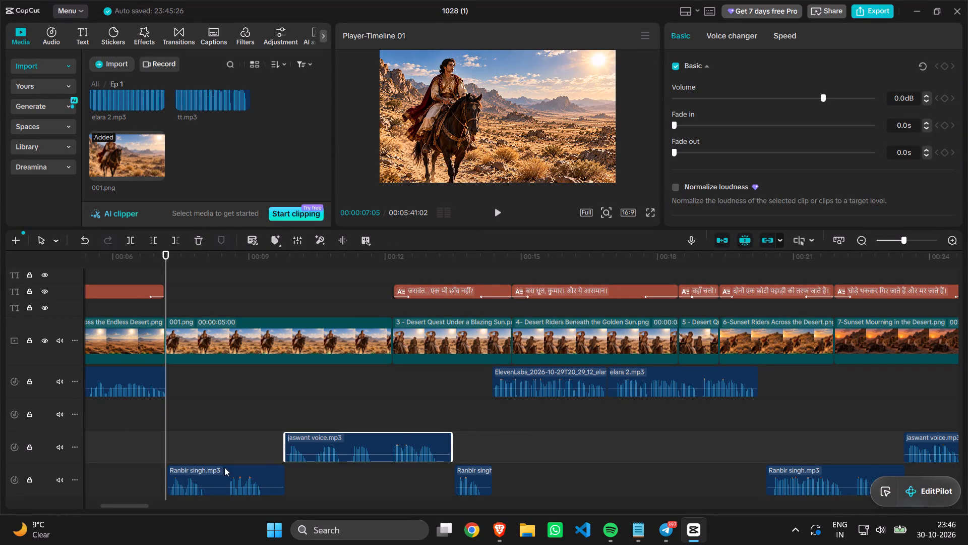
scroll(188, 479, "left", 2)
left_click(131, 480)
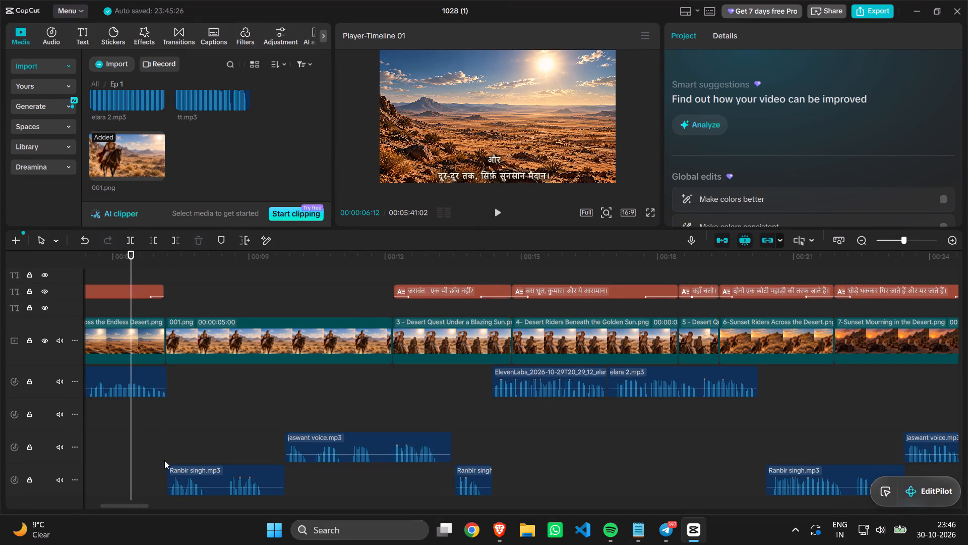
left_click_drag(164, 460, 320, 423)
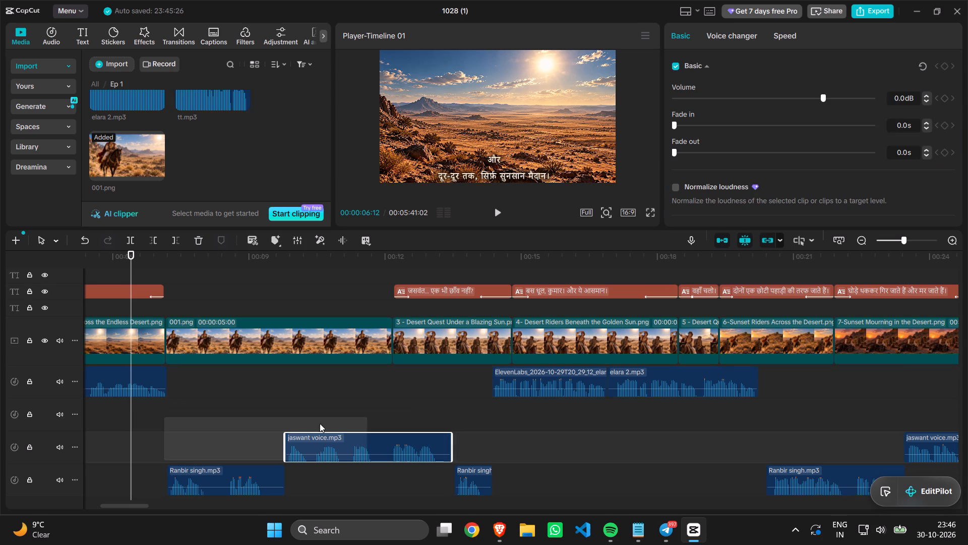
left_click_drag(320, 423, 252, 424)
left_click_drag(164, 469, 761, 374)
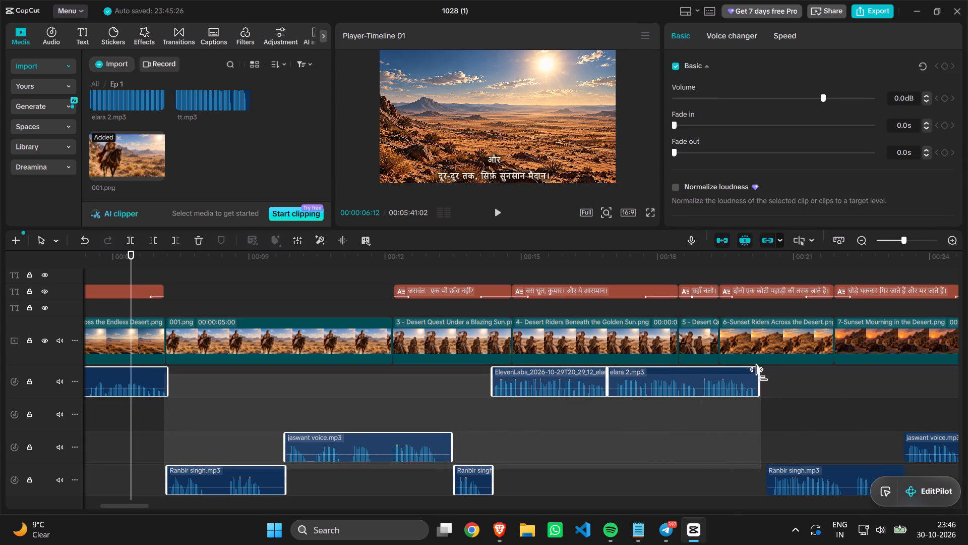
left_click_drag(761, 374, 967, 393)
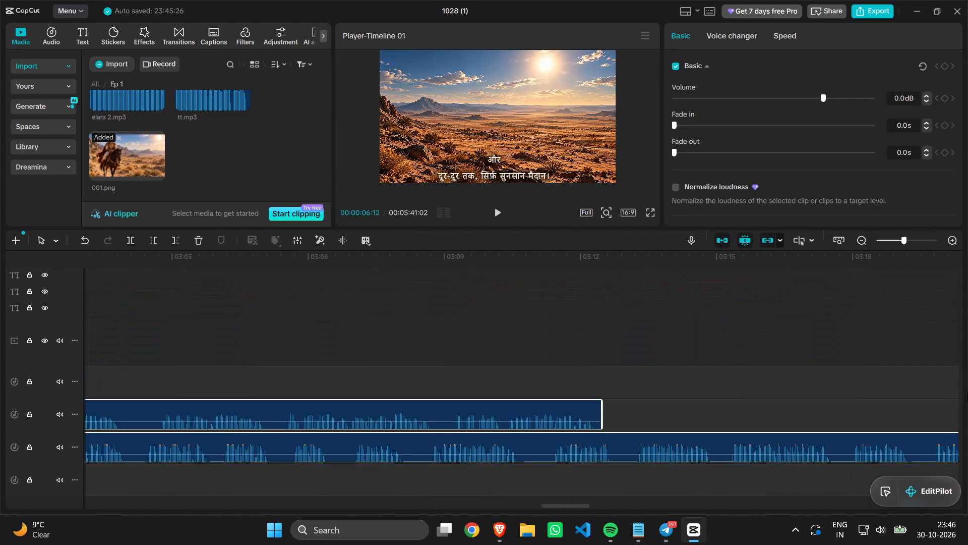
key("Right")
key("Right")
scroll(967, 393, "right", 9)
scroll(967, 393, "left", 4)
scroll(967, 393, "right", 20)
scroll(967, 393, "right", 20)
scroll(967, 393, "right", 8)
scroll(967, 393, "right", 19)
scroll(723, 357, "right", 18)
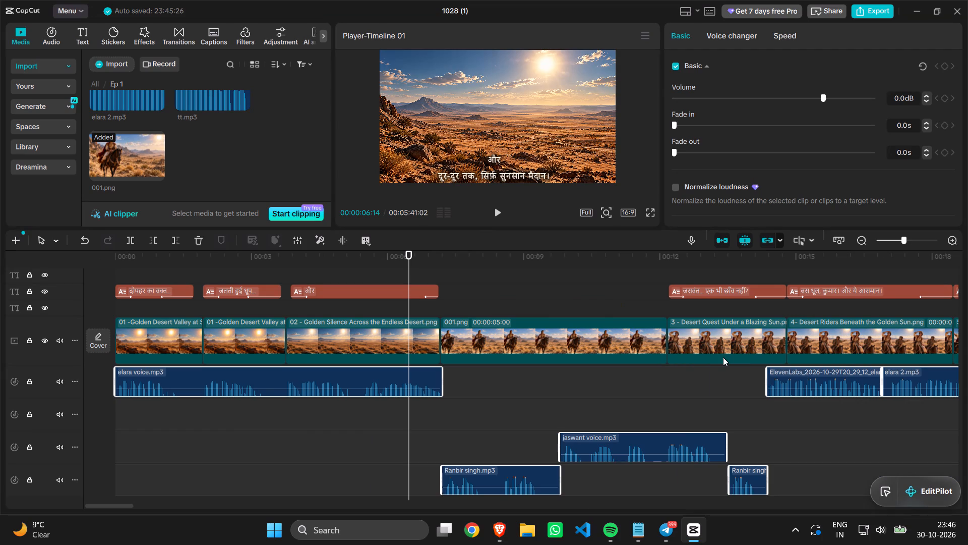
scroll(573, 443, "right", 2)
left_click_drag(572, 452, 596, 456)
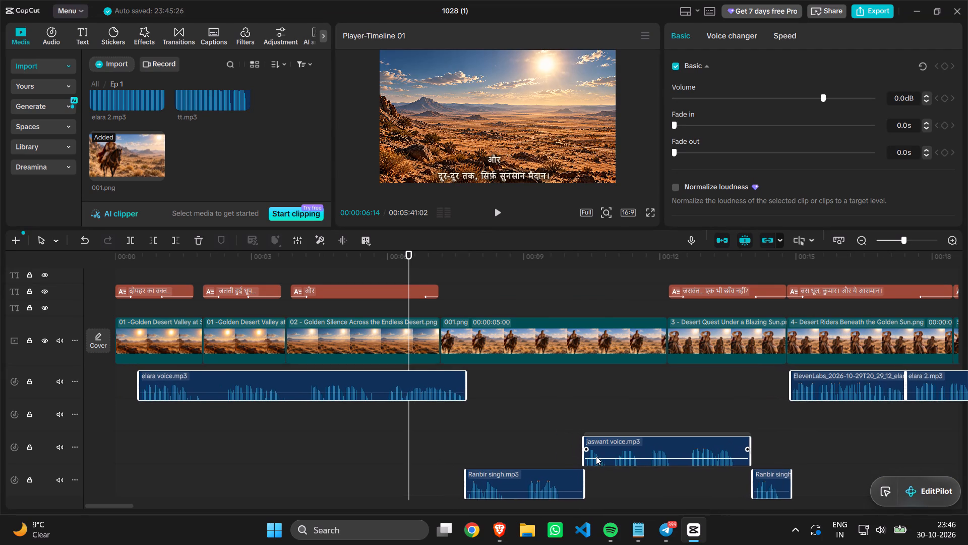
left_click_drag(596, 456, 710, 444)
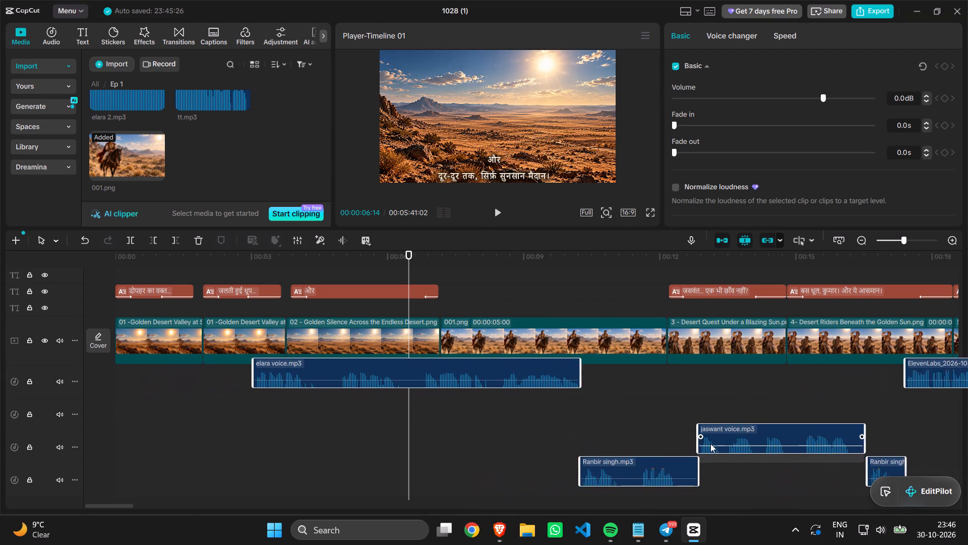
left_click_drag(710, 444, 810, 451)
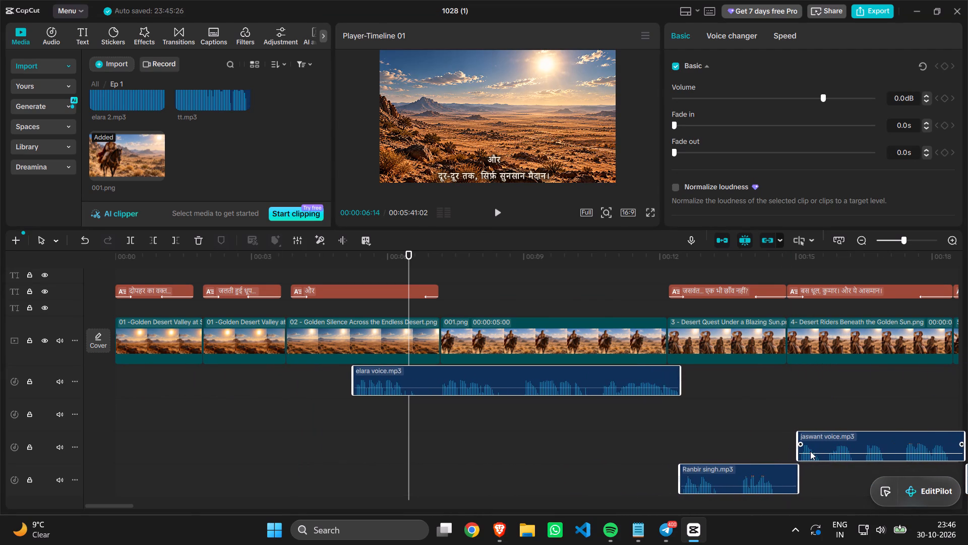
left_click_drag(810, 451, 800, 450)
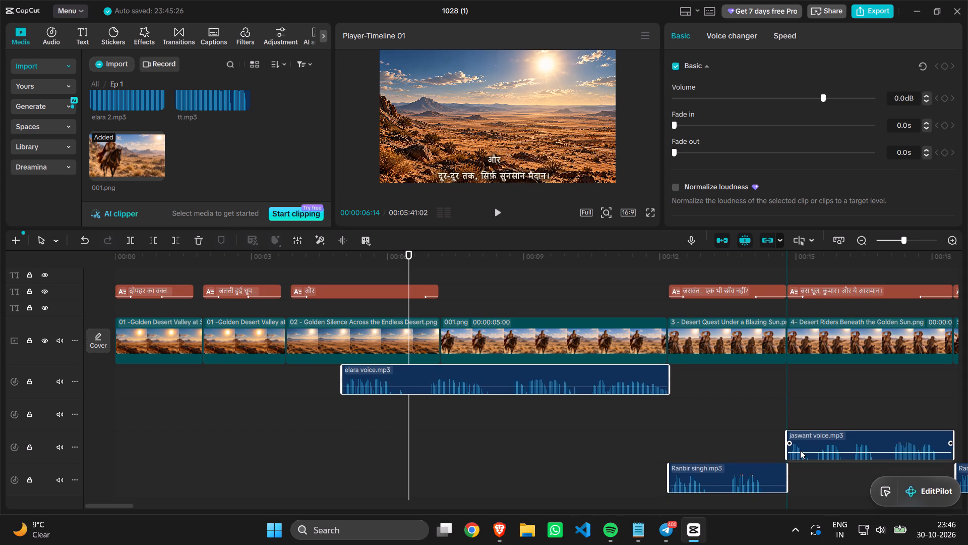
left_click_drag(800, 450, 800, 450)
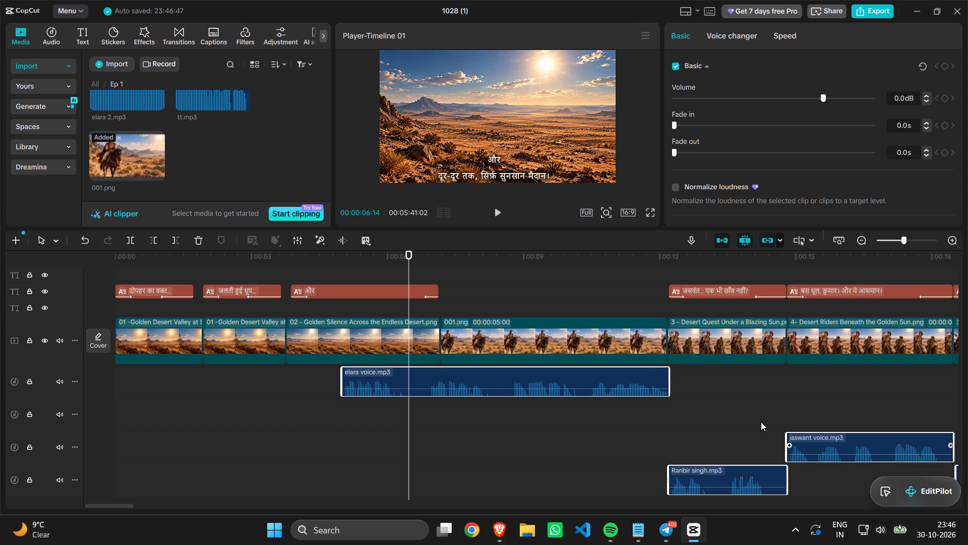
Move only the elara voice.mp3 clip back to the very start of the timeline at 00:00.
left_click(760, 422)
left_click(632, 381)
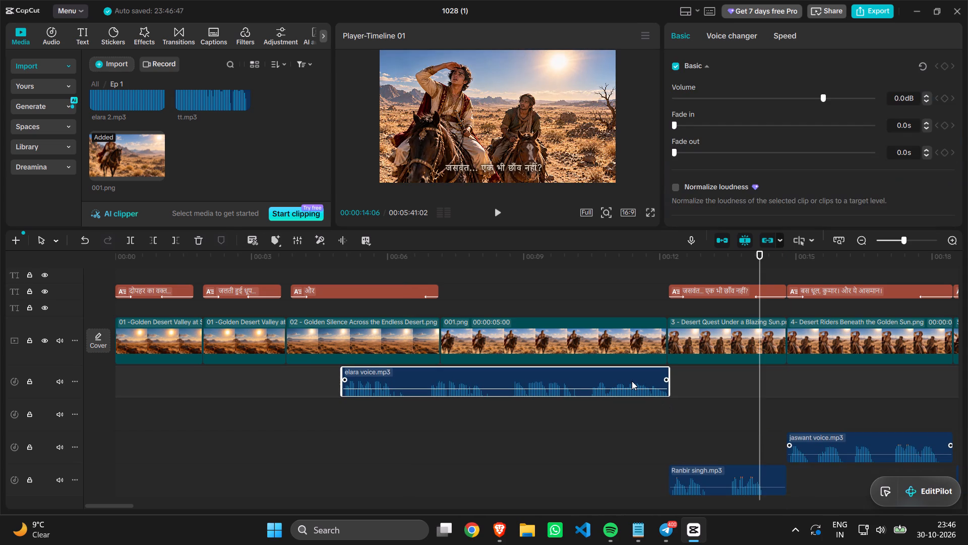
left_click_drag(632, 381, 429, 383)
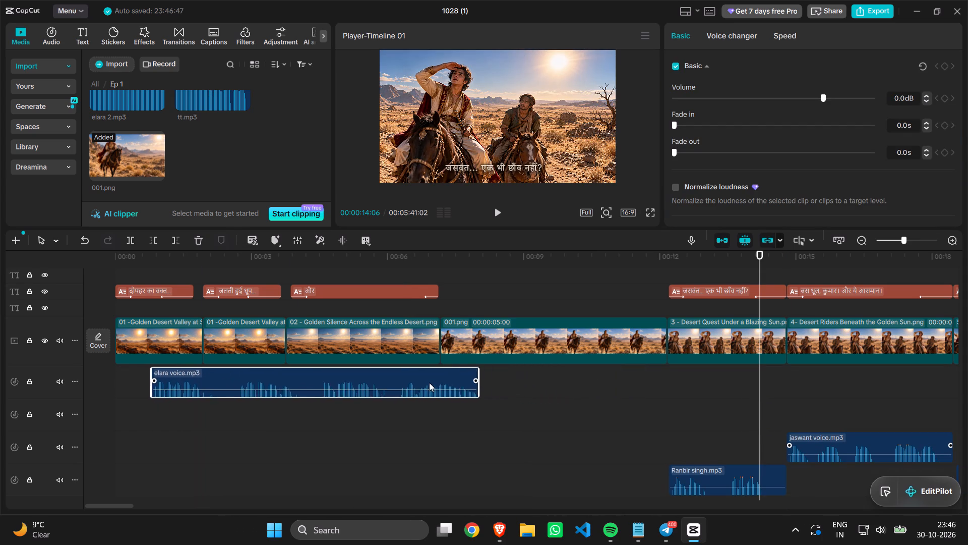
left_click_drag(429, 383, 407, 383)
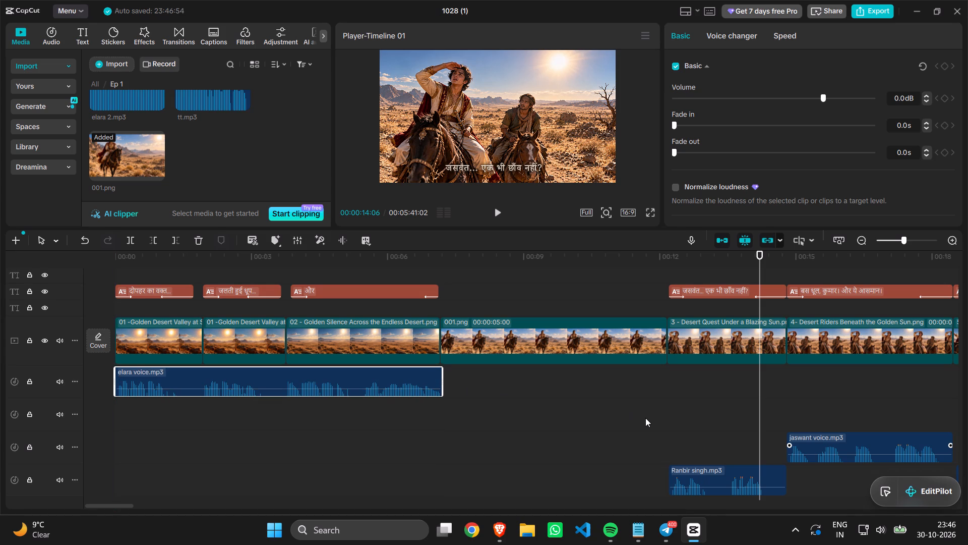
Place the playhead at 00:00:12:06, on the cut between 001.png and the 3 - Desert Quest Under a Blazing Sun.png clip.
left_click(666, 385)
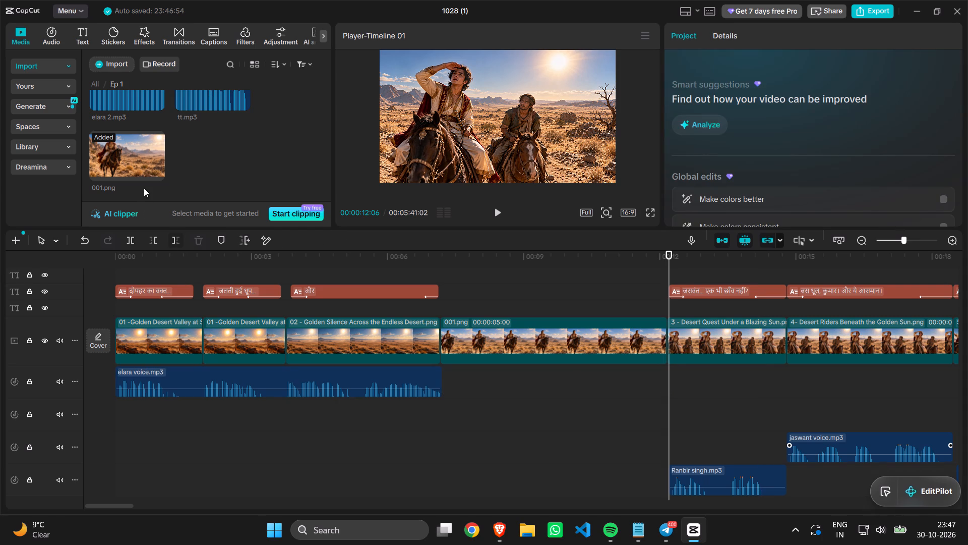
left_click(498, 525)
scroll(454, 435, "down", 4)
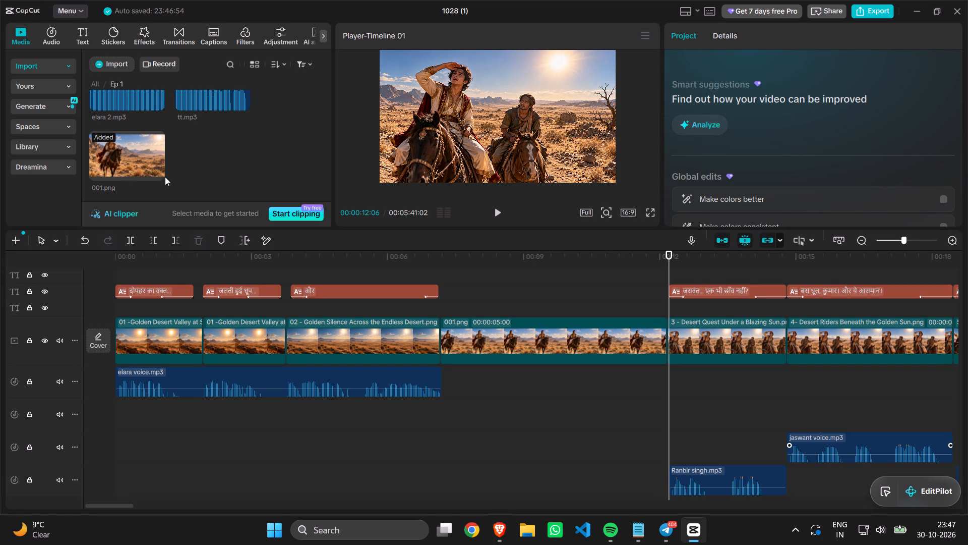
left_click(112, 68)
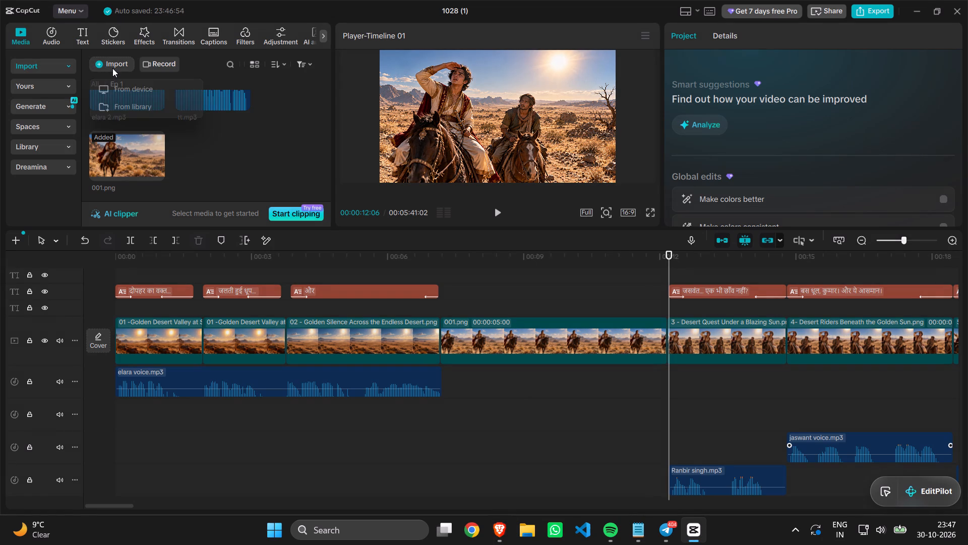
left_click(119, 84)
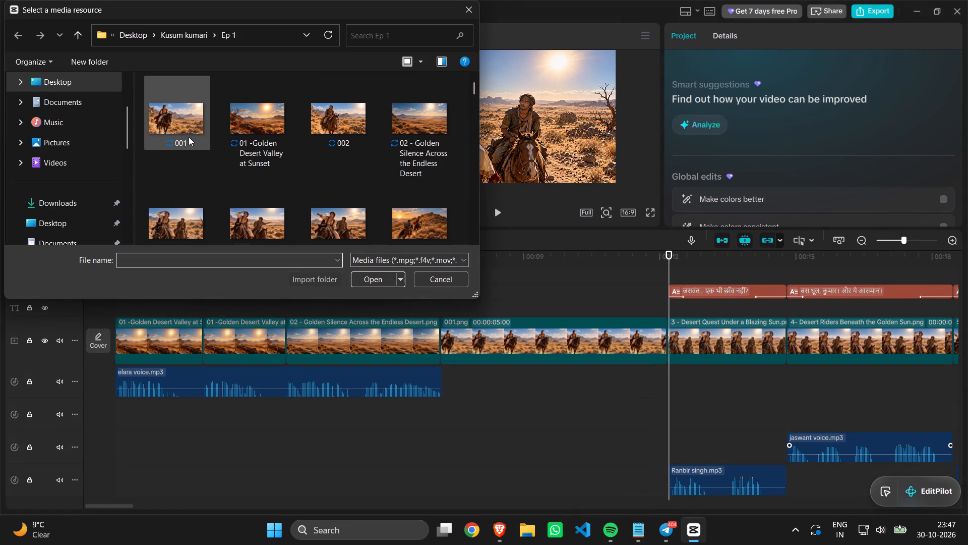
double_click(335, 112)
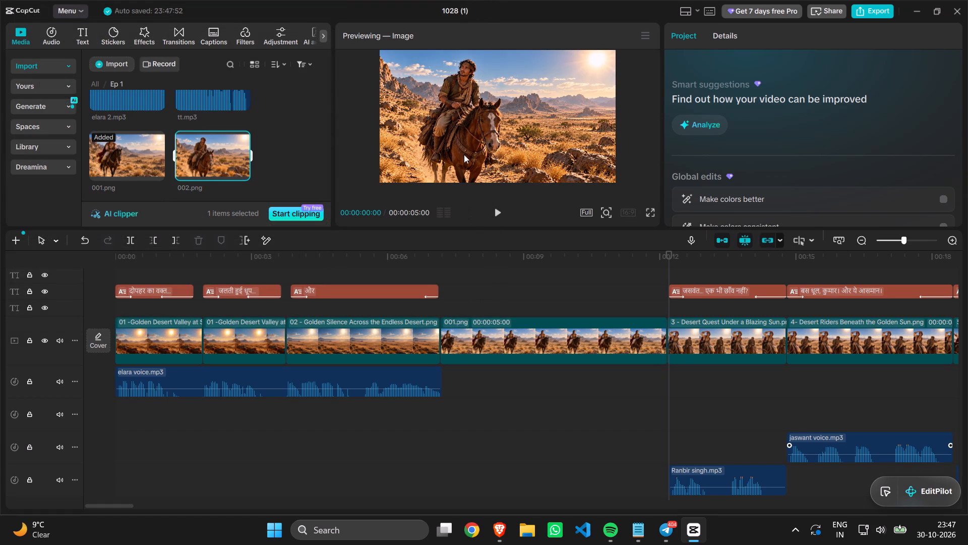
Insert 002.png into the main video track at 00:00:12:06, between 001.png and the 3 - Desert Quest Under a Blazing Sun.png clip.
left_click(243, 173)
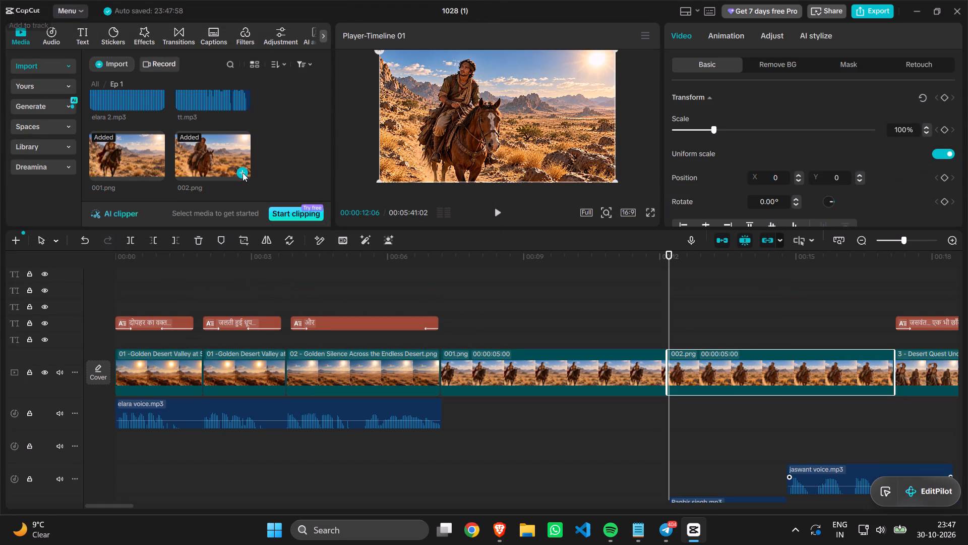
Select all the voice clips from the one under 002.png onward and shift them together so the first starts with the 3 - Desert Quest Under a Blazing Sun.png clip.
scroll(243, 173, "down", 3)
scroll(284, 269, "down", 3)
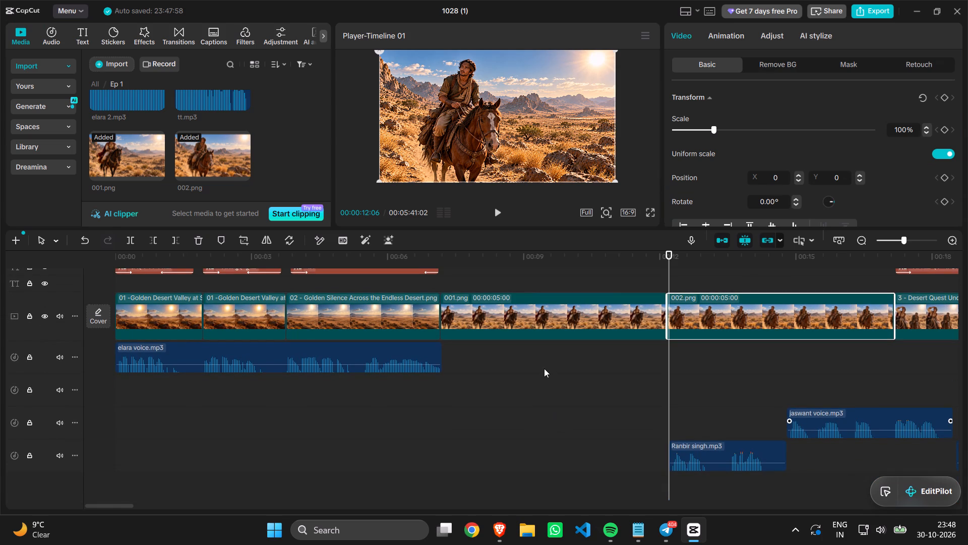
left_click_drag(539, 365, 967, 486)
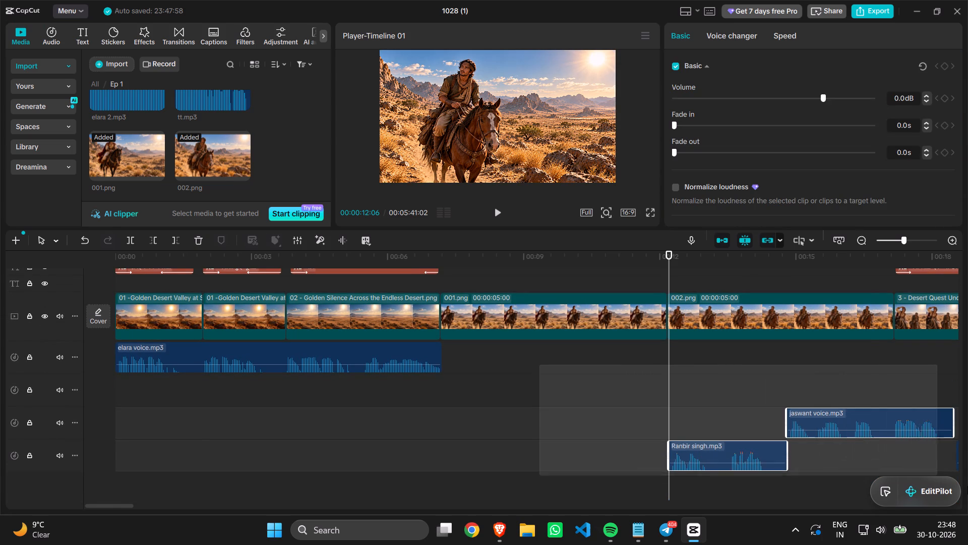
left_click_drag(967, 486, 967, 499)
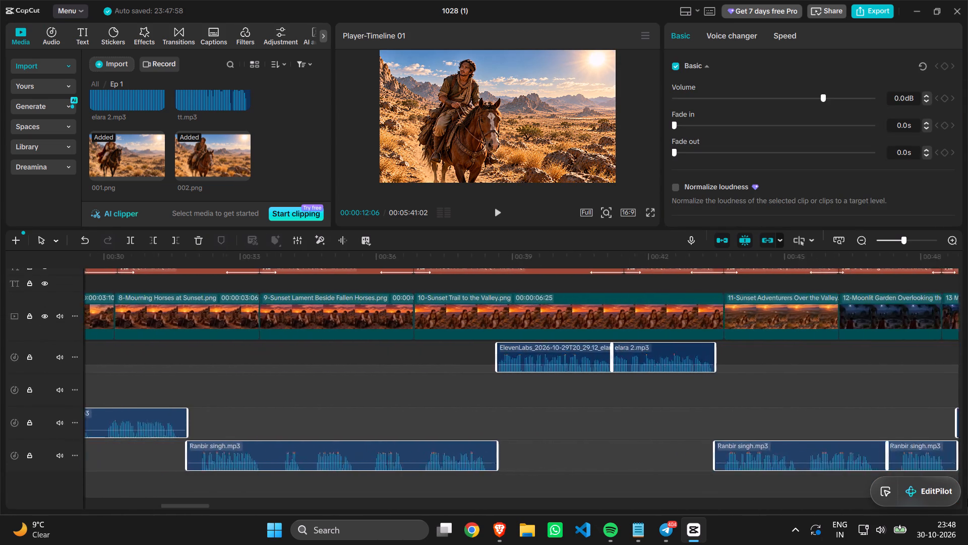
left_click_drag(967, 499, 967, 499)
scroll(967, 499, "right", 13)
scroll(967, 499, "left", 3)
scroll(967, 499, "right", 20)
scroll(967, 499, "right", 20)
scroll(967, 499, "right", 2)
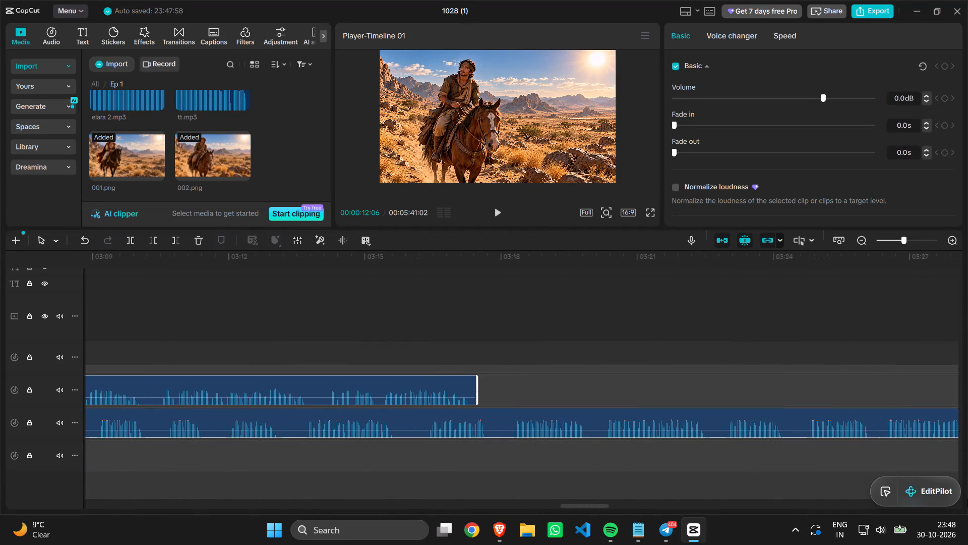
scroll(967, 499, "right", 3)
scroll(463, 433, "right", 20)
scroll(463, 433, "right", 20)
scroll(463, 433, "right", 20)
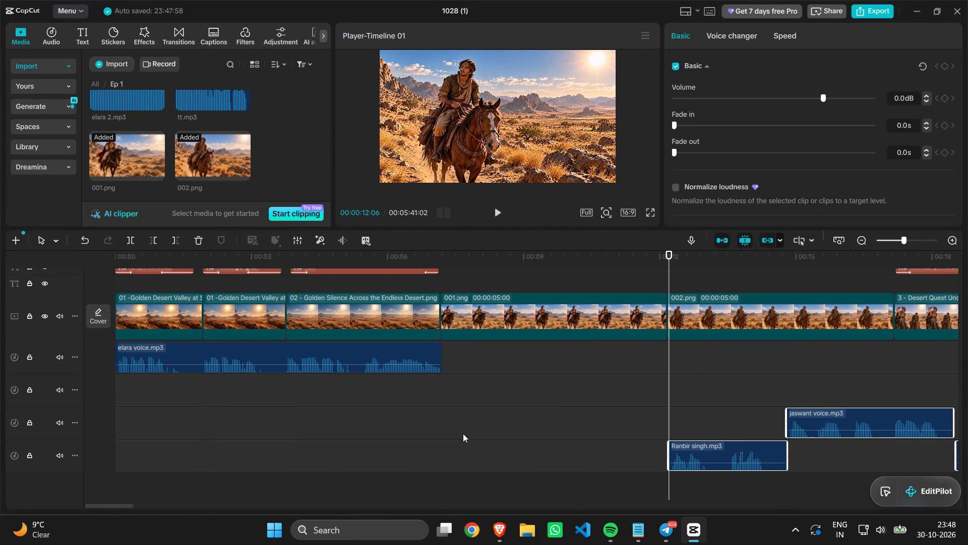
scroll(463, 433, "right", 20)
scroll(463, 433, "right", 20)
scroll(463, 433, "right", 20)
scroll(570, 413, "down", 1)
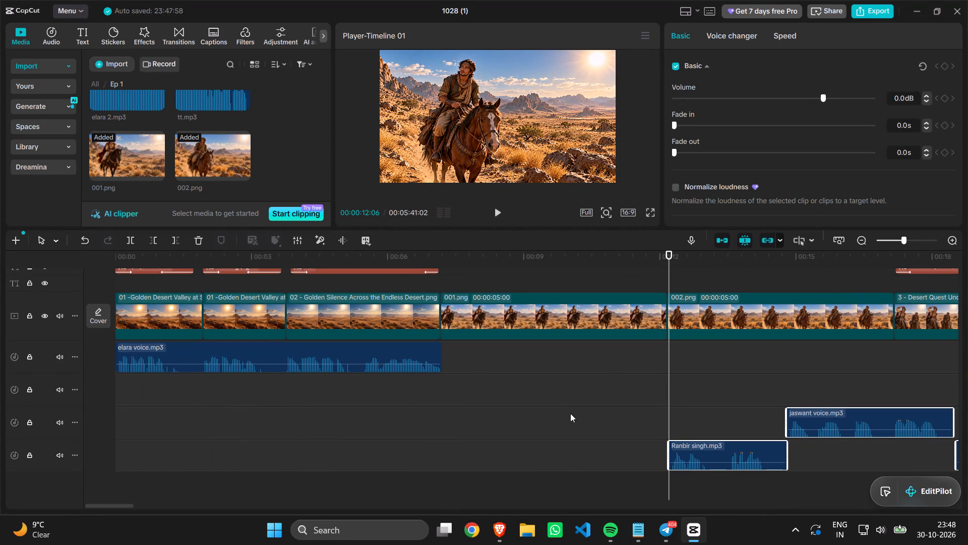
scroll(570, 413, "left", 3)
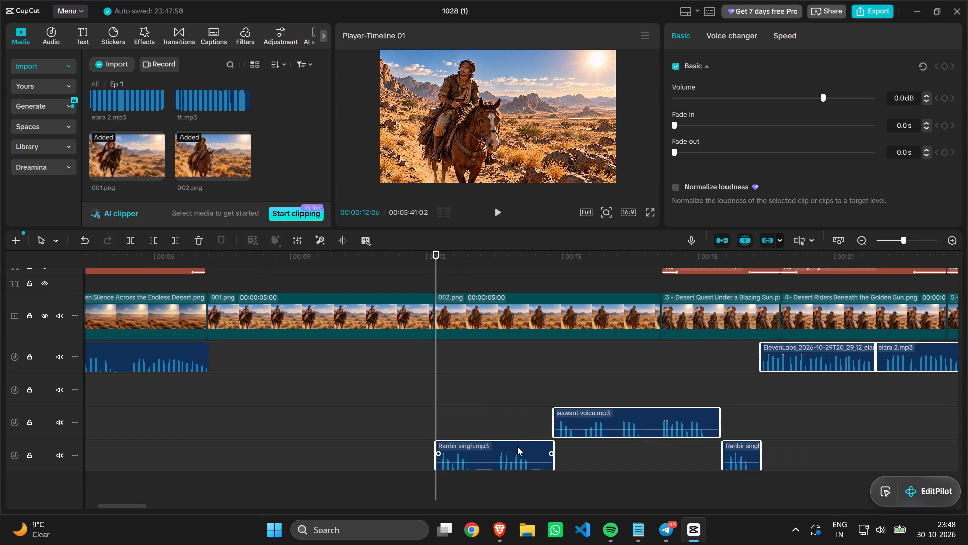
left_click_drag(517, 447, 648, 441)
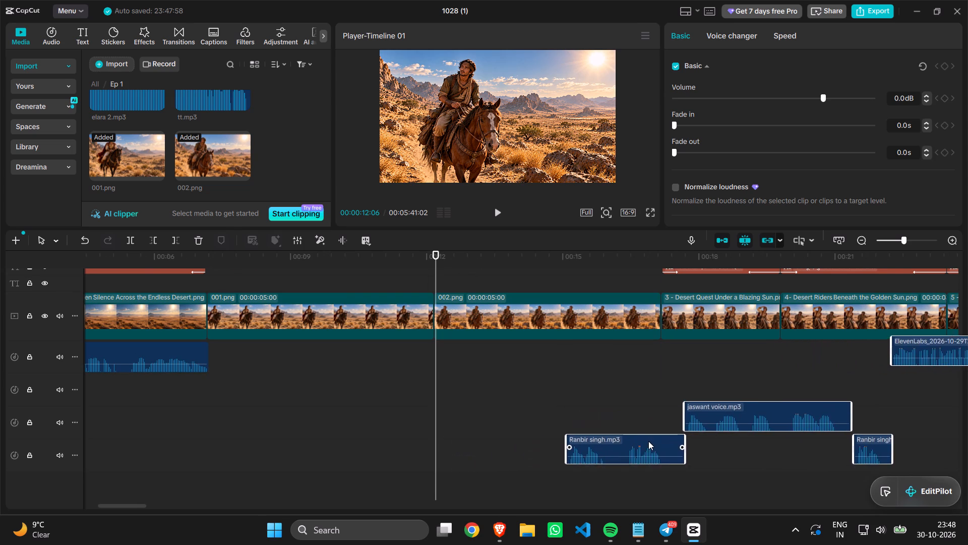
left_click_drag(648, 441, 746, 451)
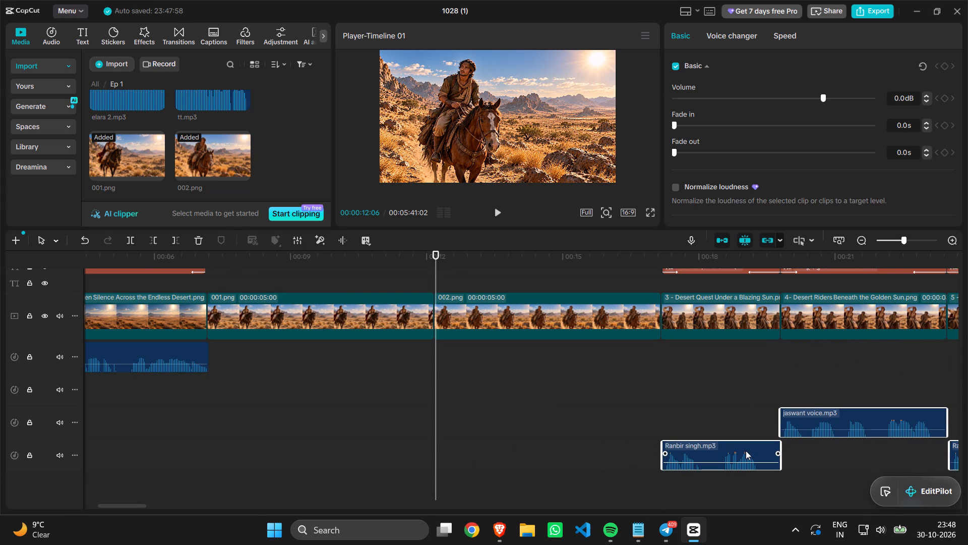
Examine how the shifted voice clips line up with the image clips along the timeline, through the leftover audio after 38.png.
scroll(625, 406, "down", 2)
scroll(671, 383, "left", 12)
scroll(671, 383, "left", 11)
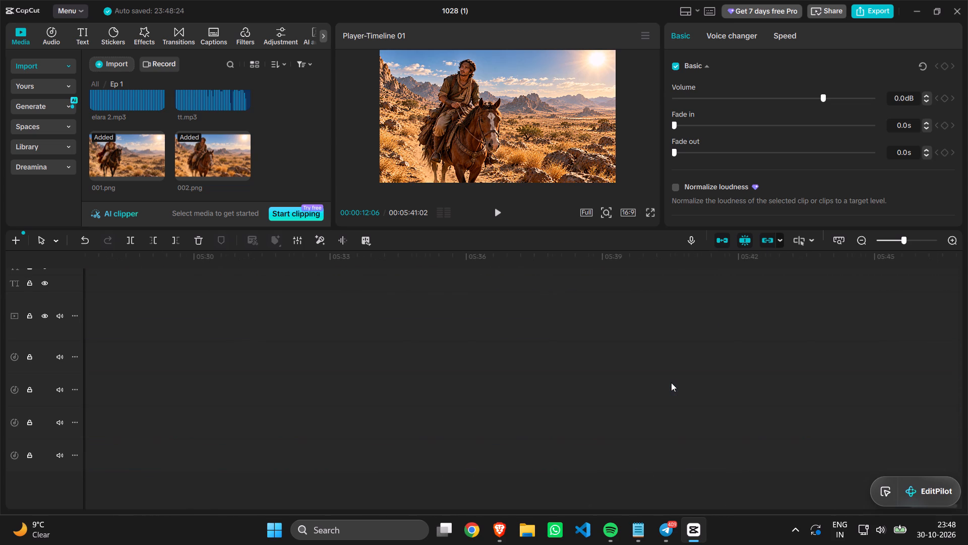
scroll(671, 383, "left", 11)
scroll(671, 383, "right", 17)
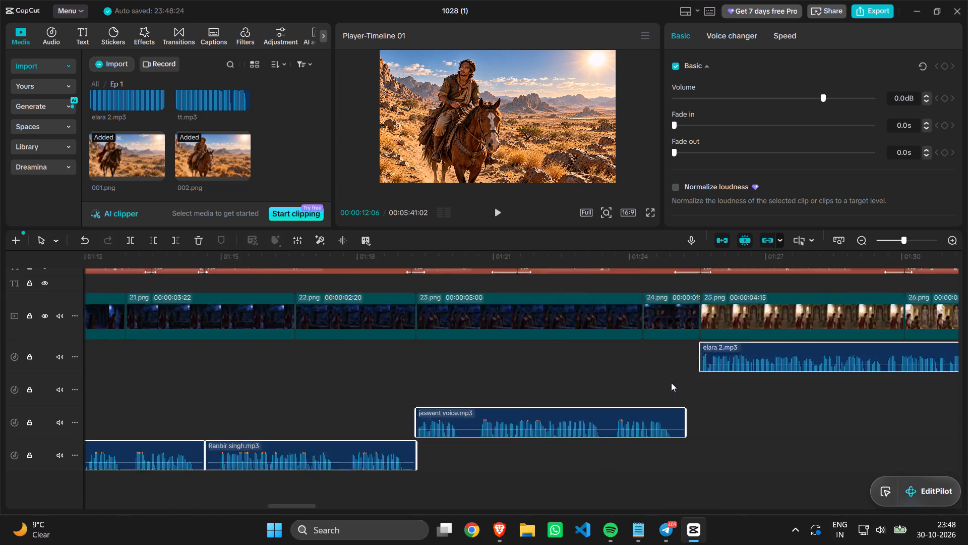
scroll(671, 383, "right", 2)
scroll(671, 383, "left", 8)
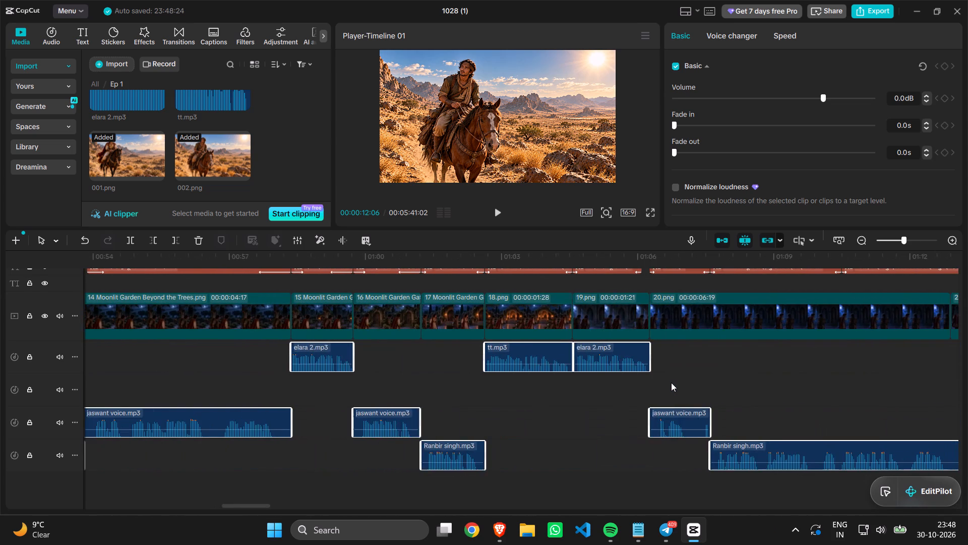
scroll(671, 383, "left", 4)
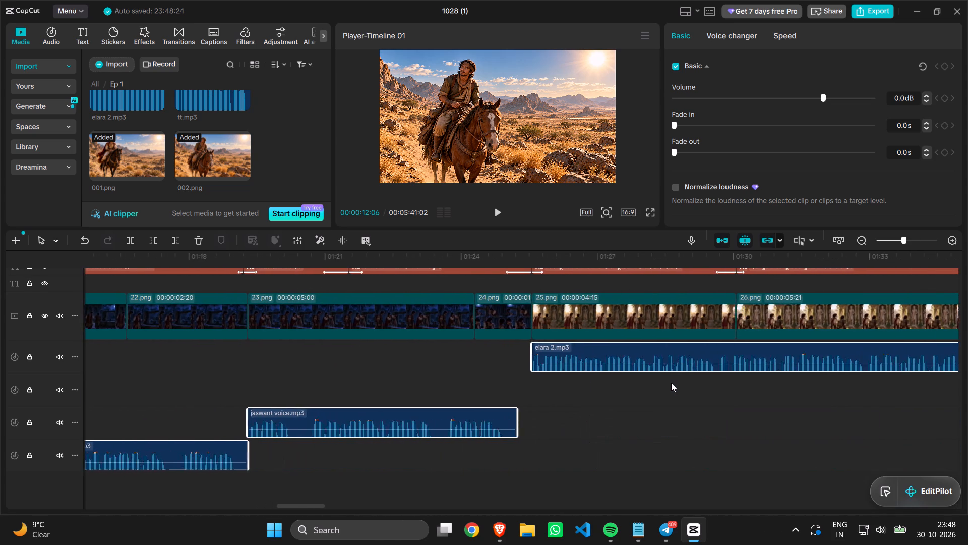
scroll(671, 383, "left", 3)
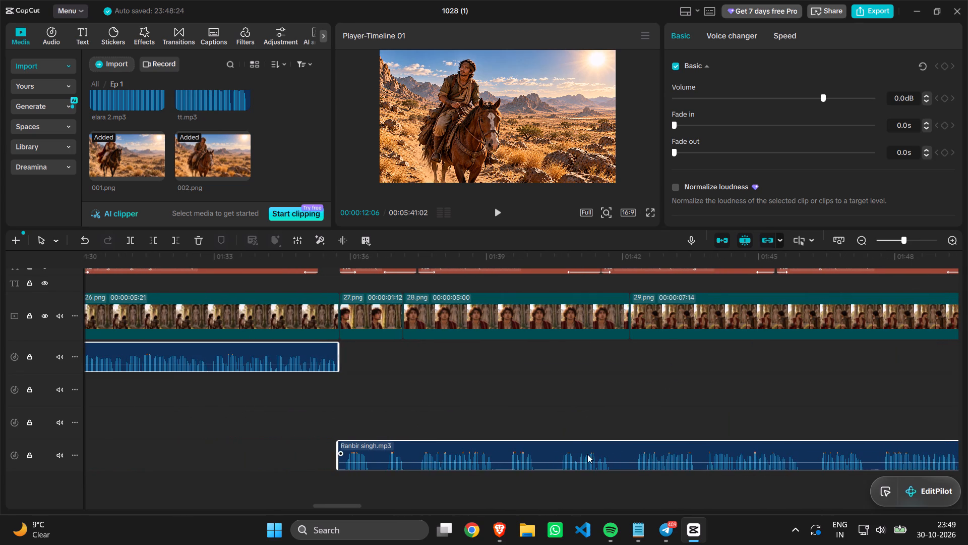
scroll(573, 454, "left", 5)
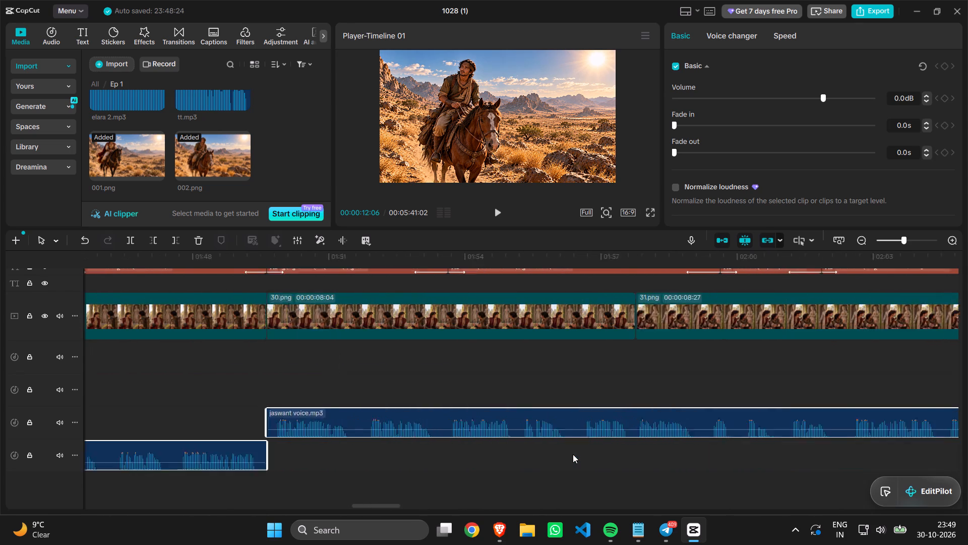
scroll(573, 454, "left", 5)
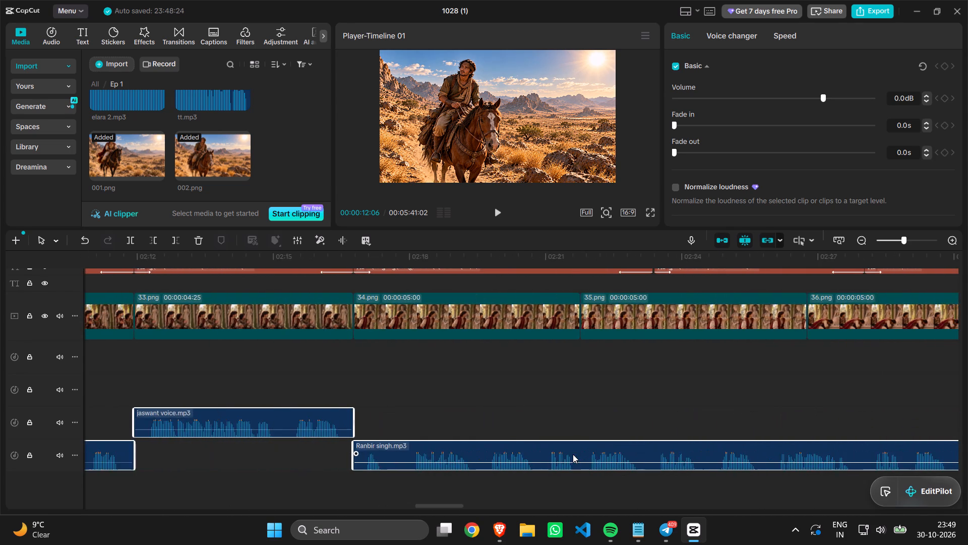
scroll(573, 454, "left", 5)
scroll(573, 454, "down", 4, "ctrl")
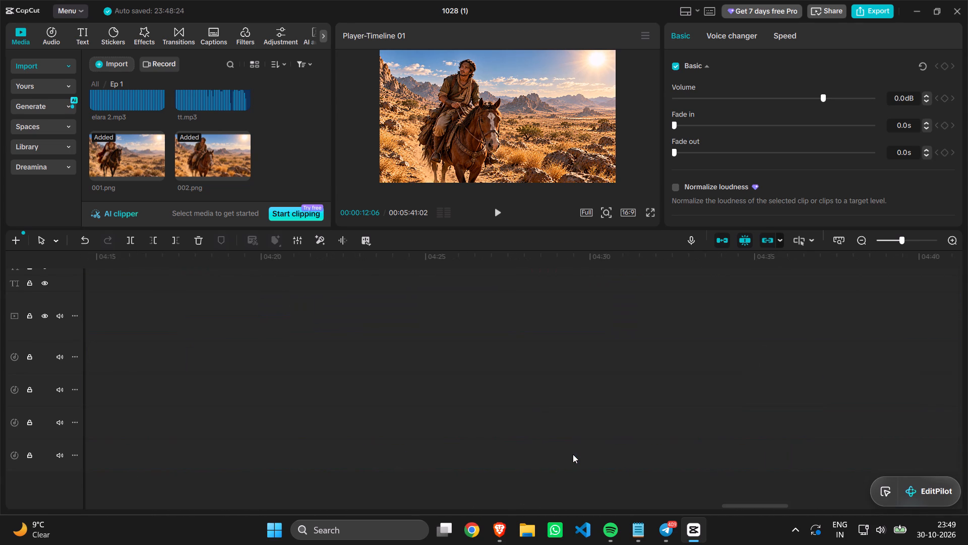
scroll(416, 409, "right", 6)
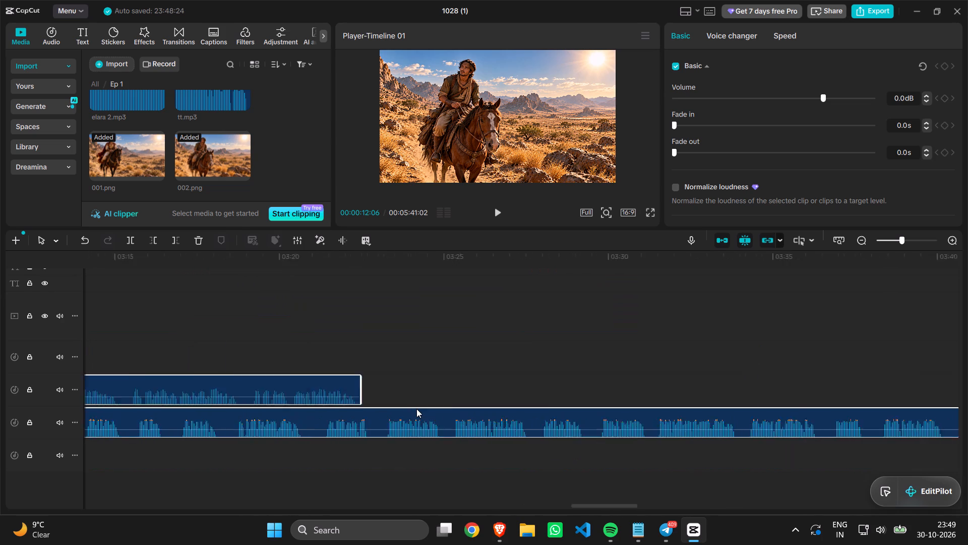
scroll(416, 409, "right", 6)
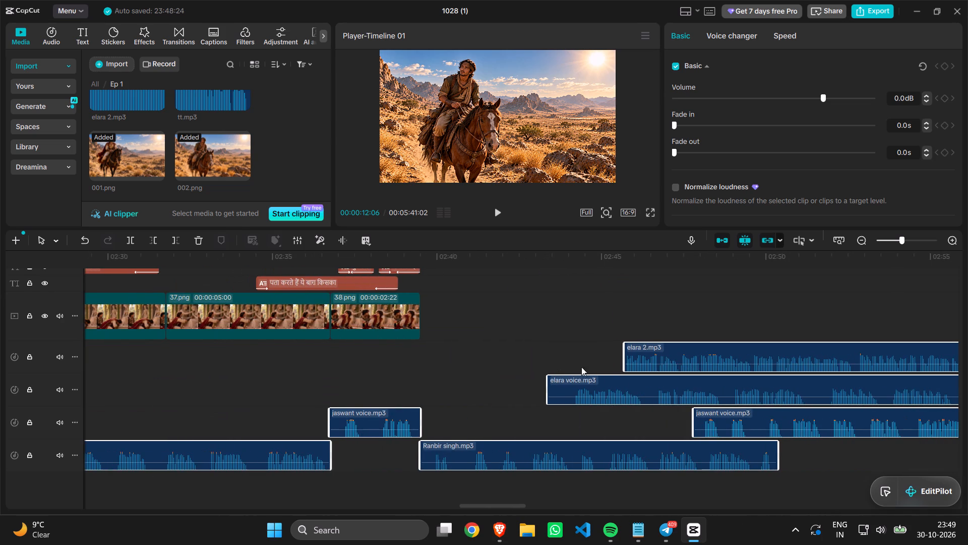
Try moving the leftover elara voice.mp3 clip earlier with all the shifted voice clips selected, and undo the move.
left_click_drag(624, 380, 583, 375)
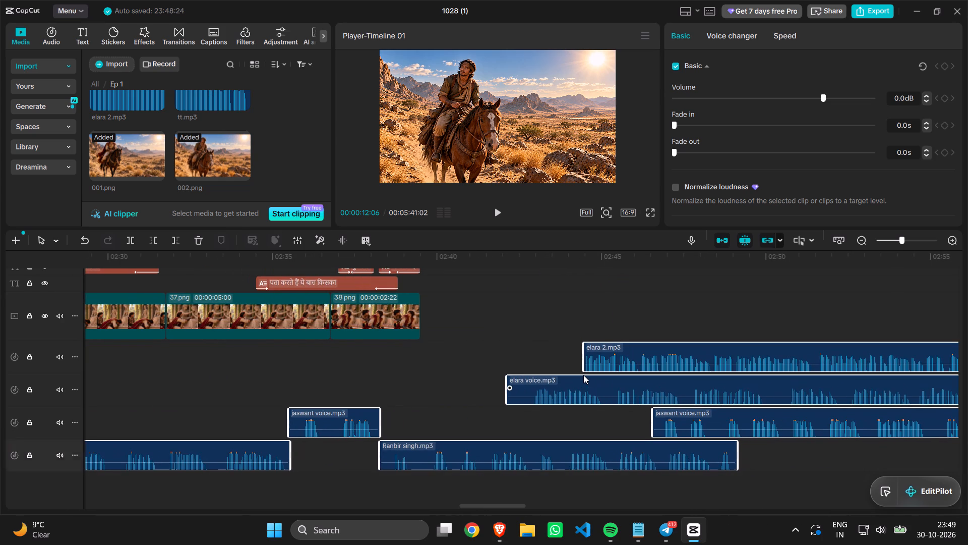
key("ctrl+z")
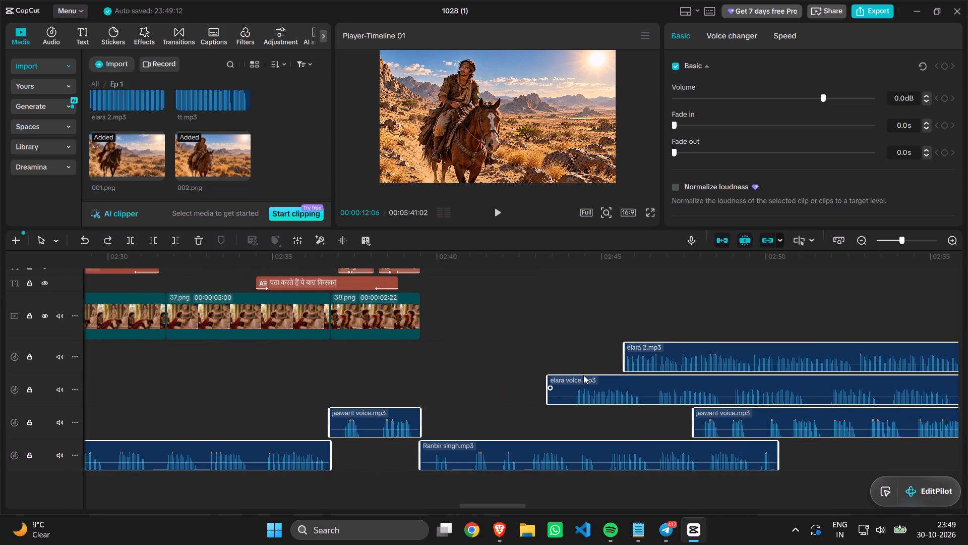
Move only the leftover elara voice.mp3 clip after 38.png back to the start of 001.png, keeping it on the second audio track.
left_click(570, 310)
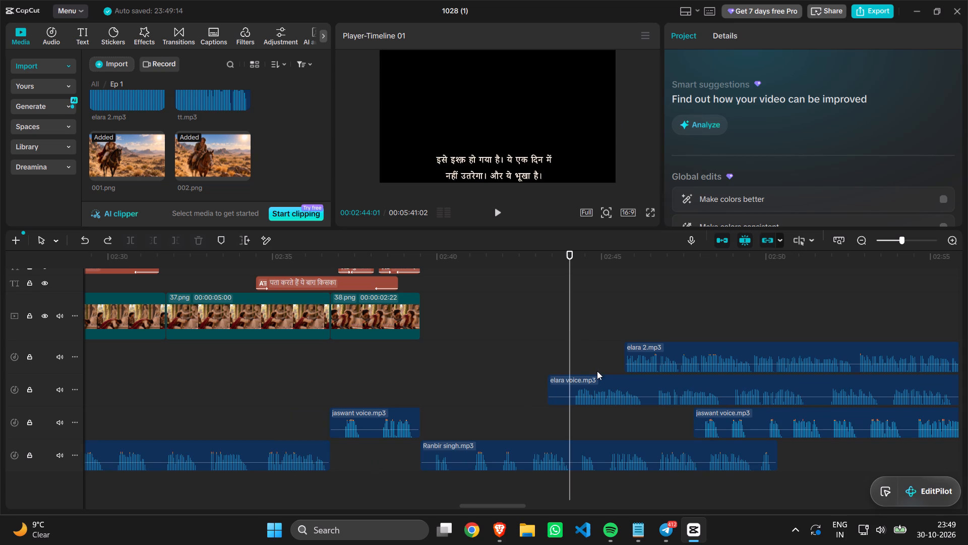
left_click(601, 383)
left_click_drag(601, 383, 556, 378)
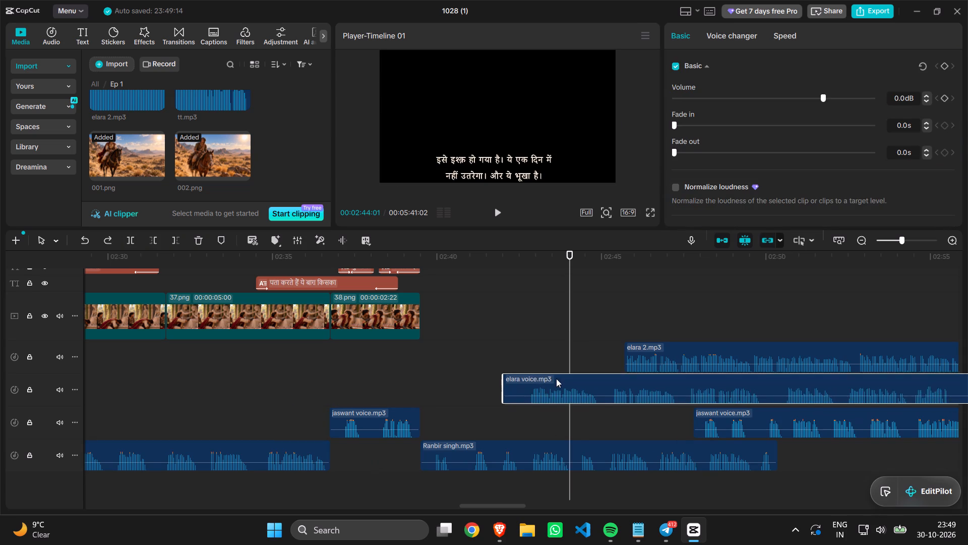
left_click_drag(556, 378, 433, 371)
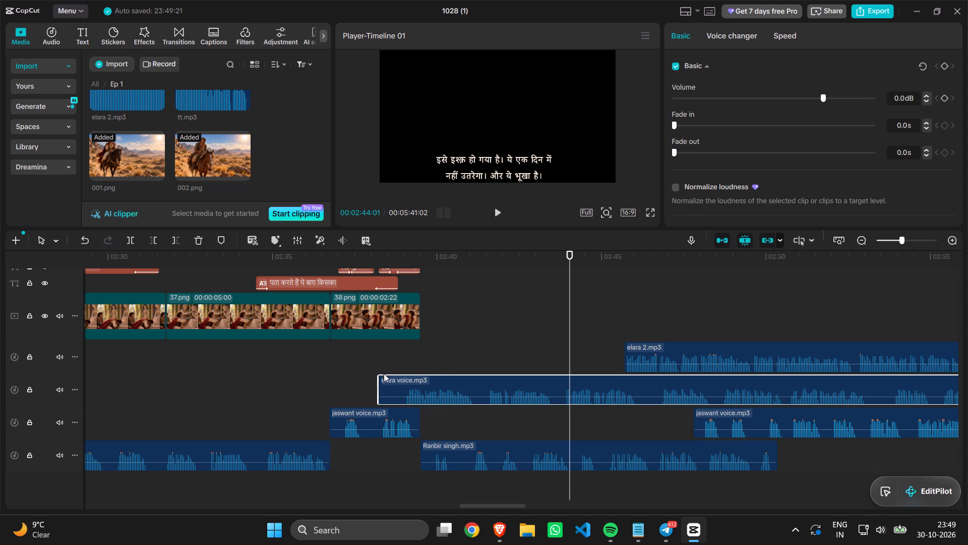
left_click_drag(392, 383, 84, 400)
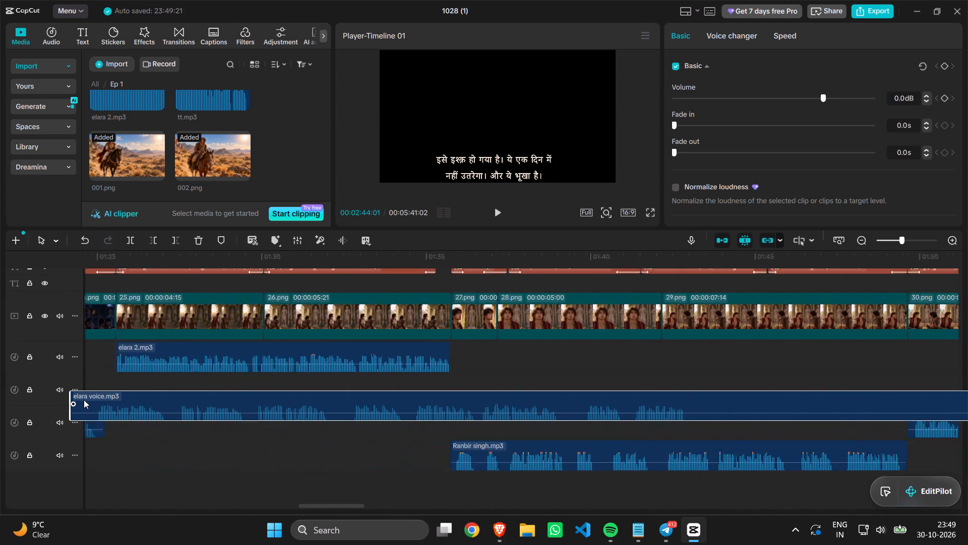
left_click_drag(84, 400, 84, 400)
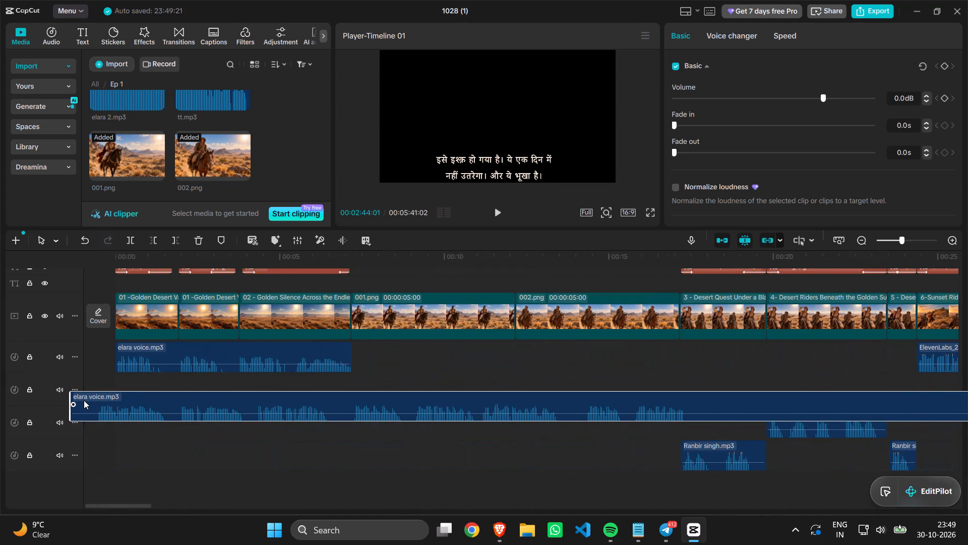
left_click_drag(84, 400, 322, 405)
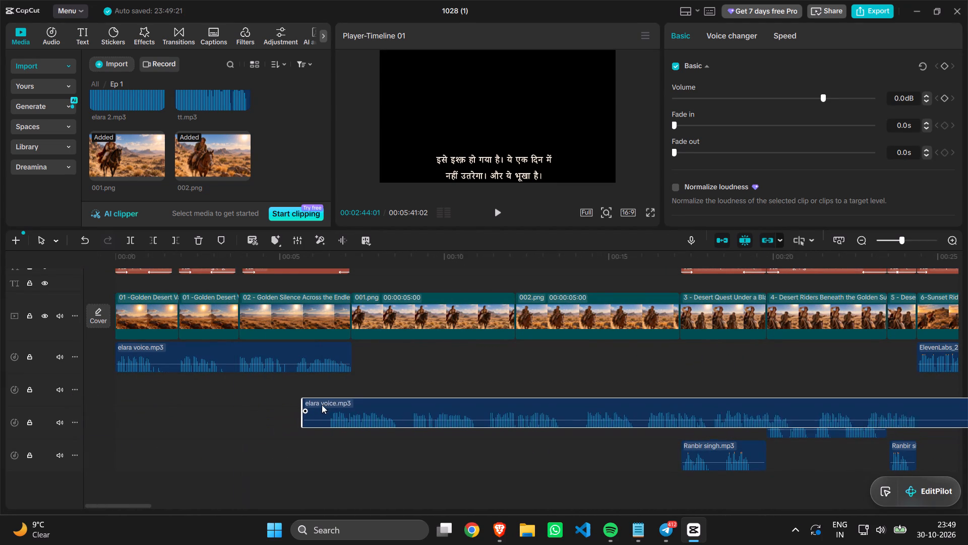
left_click_drag(322, 405, 368, 390)
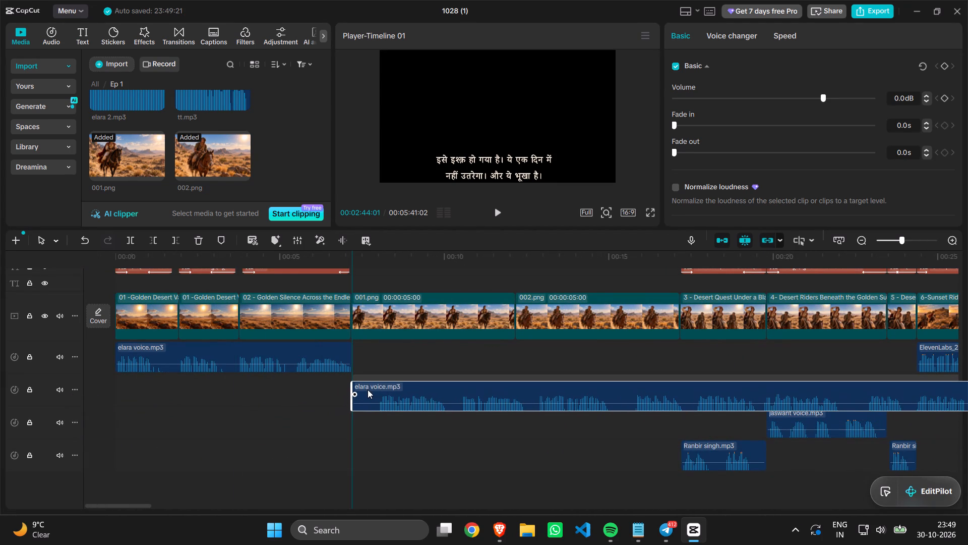
left_click_drag(368, 390, 368, 388)
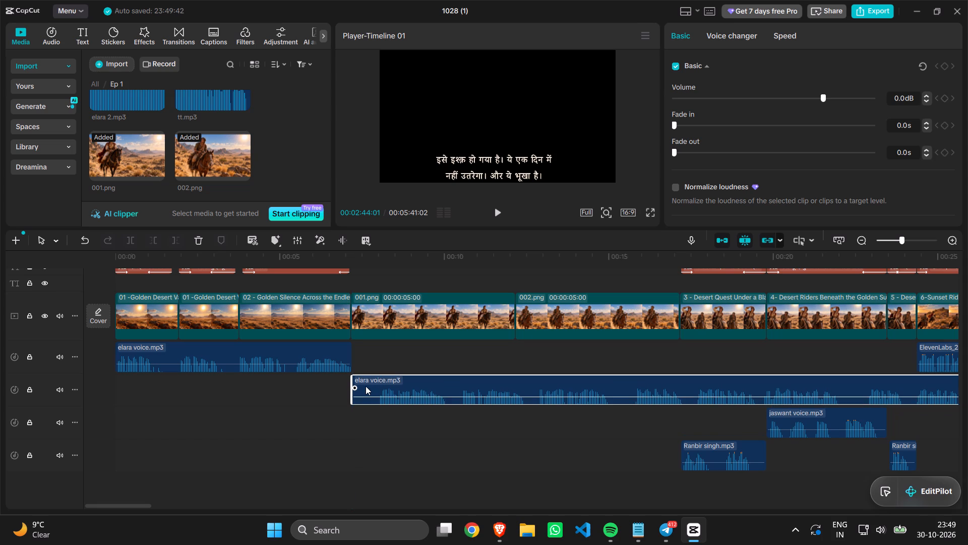
Play the timeline from the start of 001.png into 8-Mourning Horses at Sunset.png to check how the elara narration fits the scenes.
left_click(355, 435)
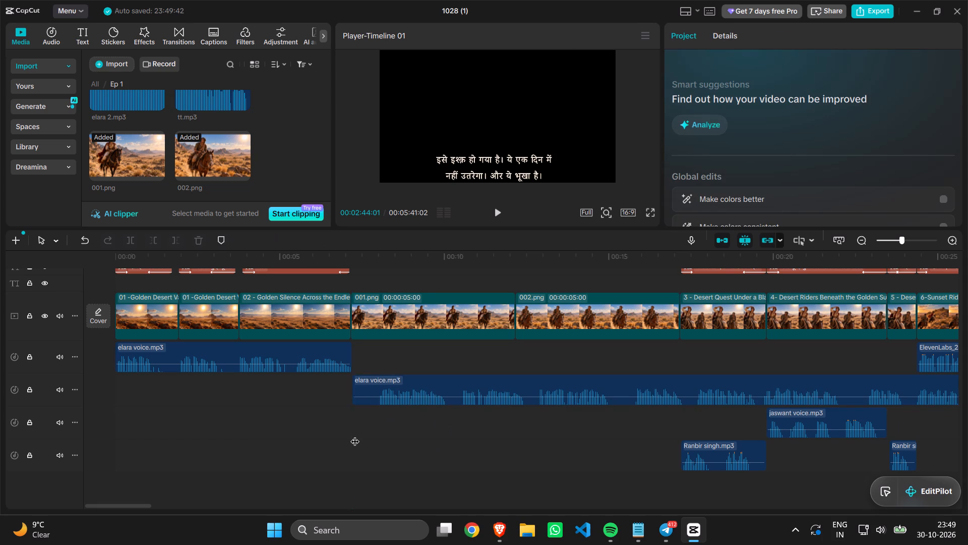
left_click(355, 435)
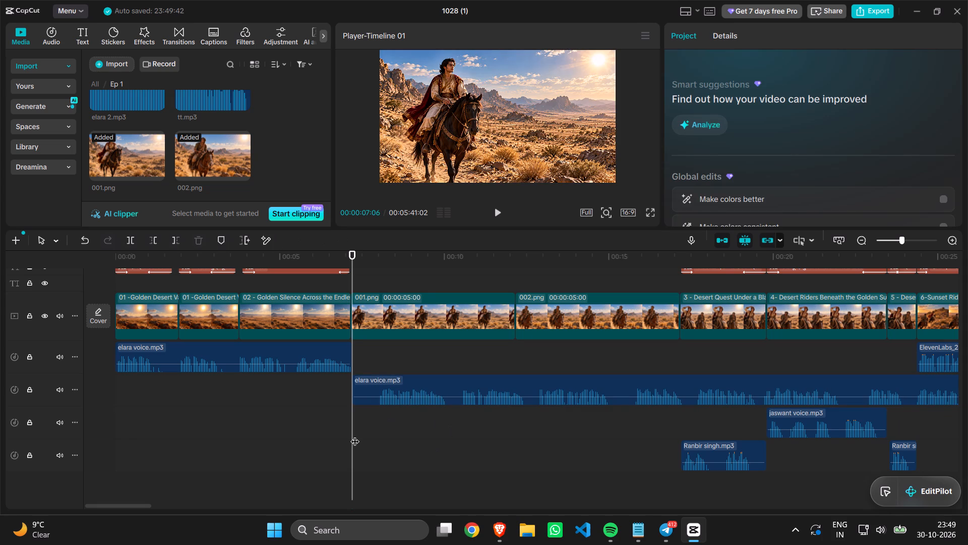
key("space")
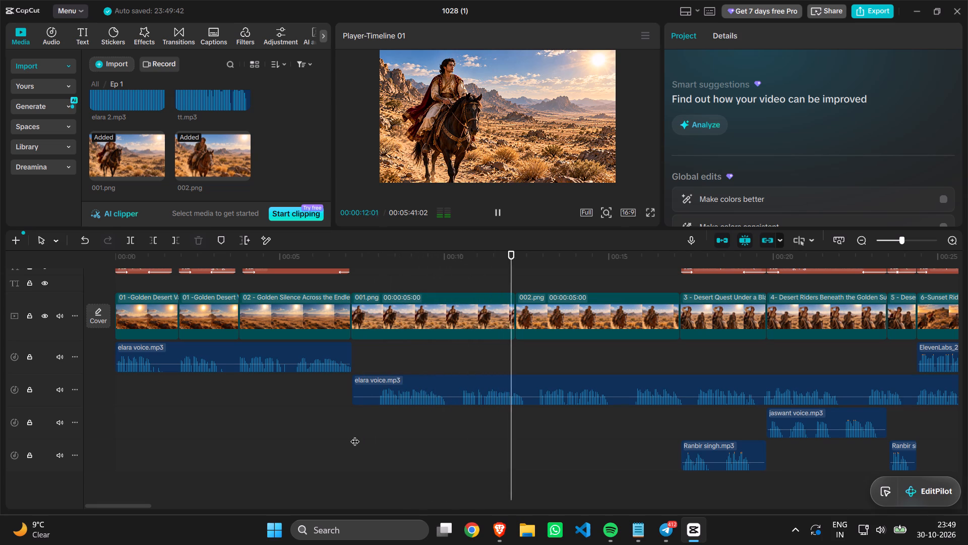
key("space")
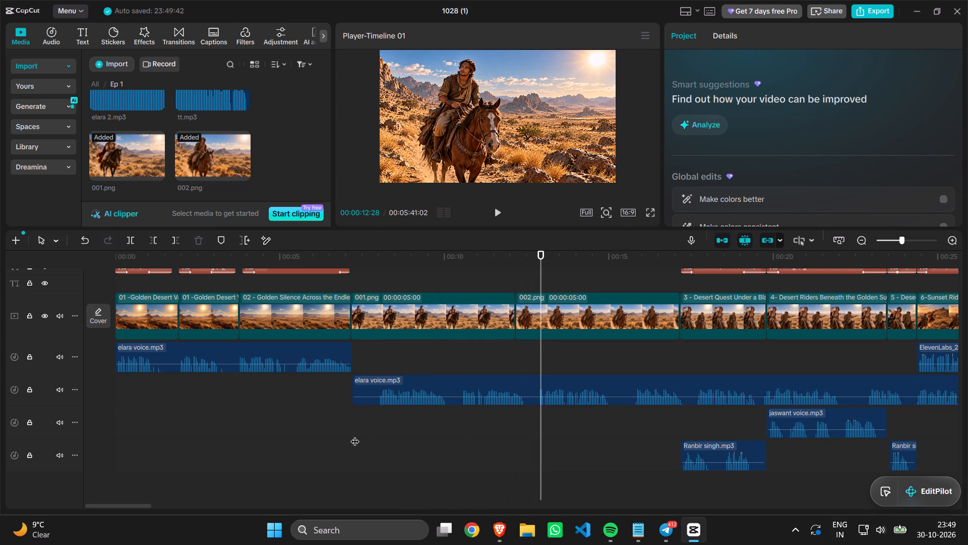
key("space")
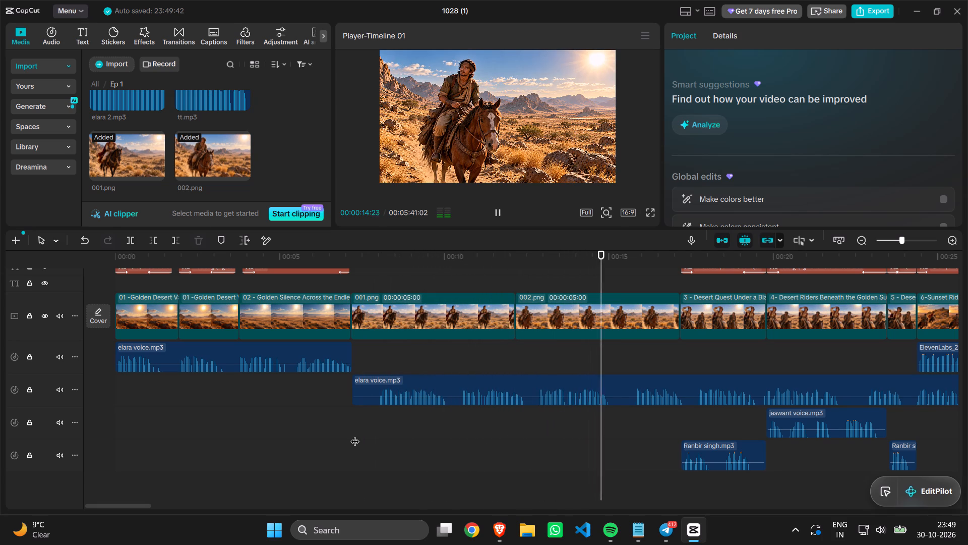
key("space")
key("space")
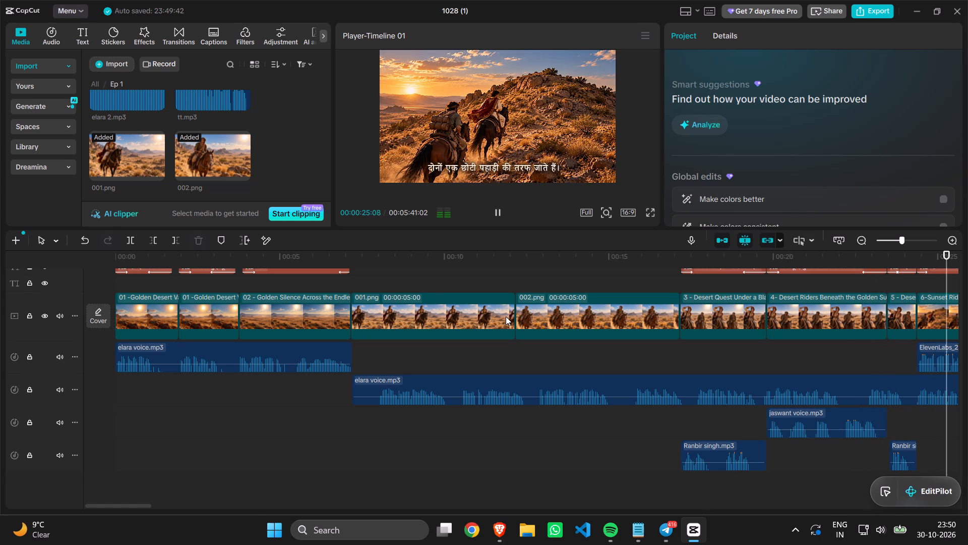
key("space")
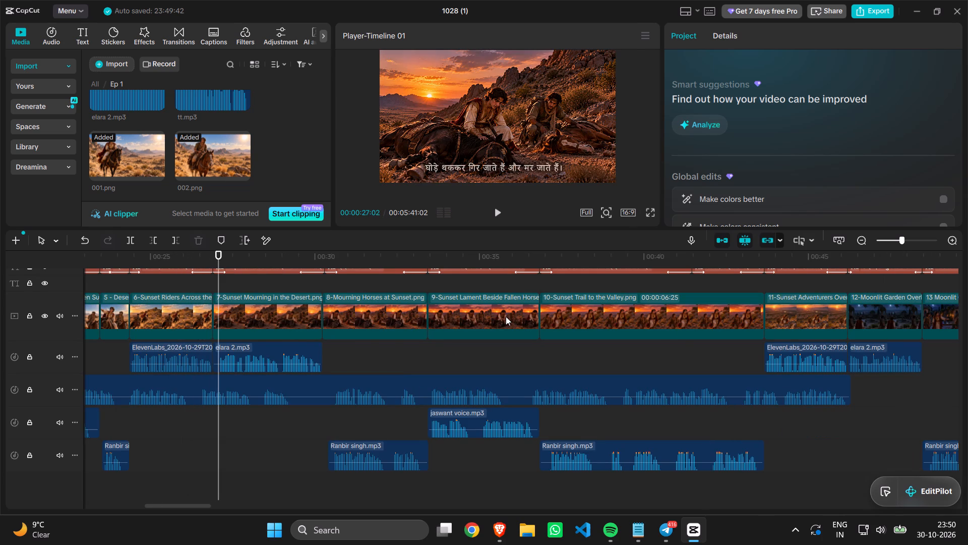
key("space")
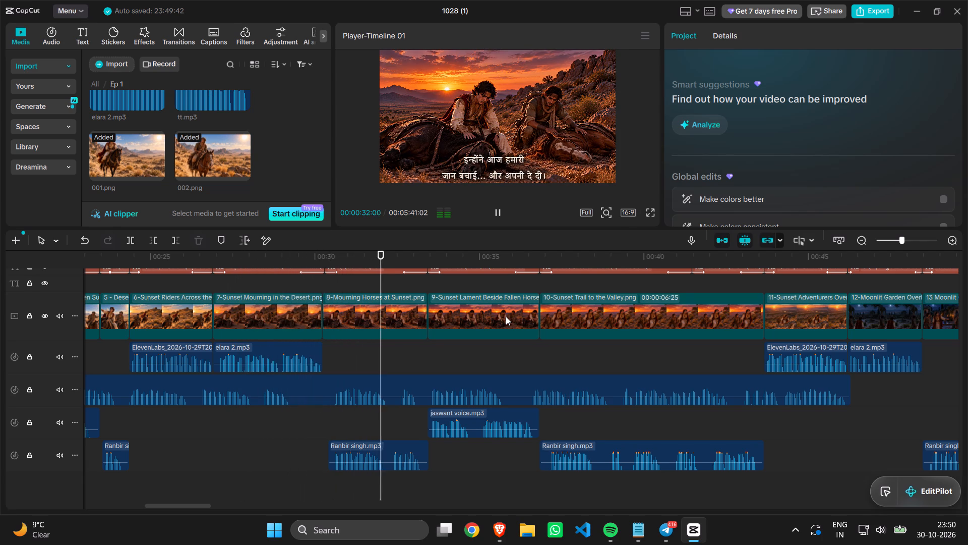
key("space")
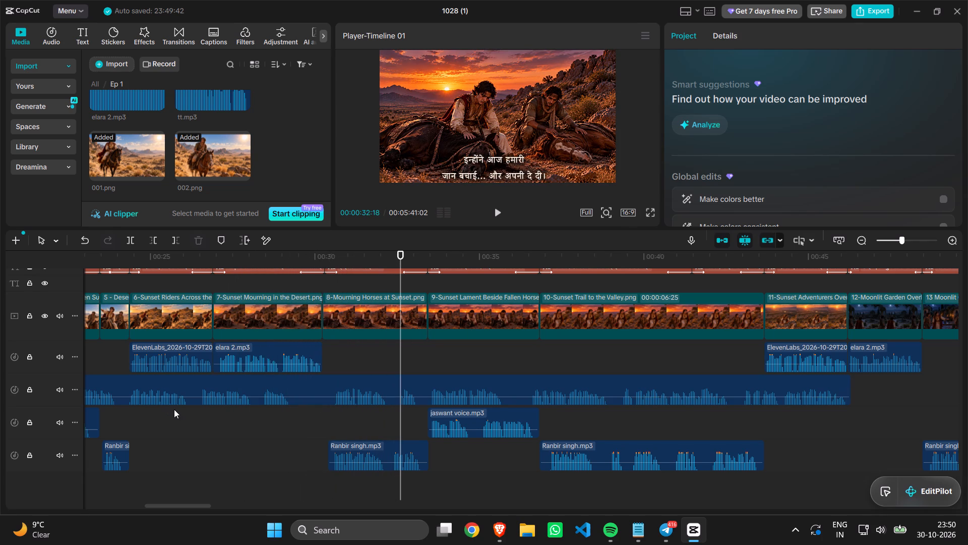
Split the second-track elara voice.mp3 clip at 00:00:29:25 and move its later part to start with the 9-Sunset Lament Beside Fallen Horse clip.
left_click(174, 415)
key("space")
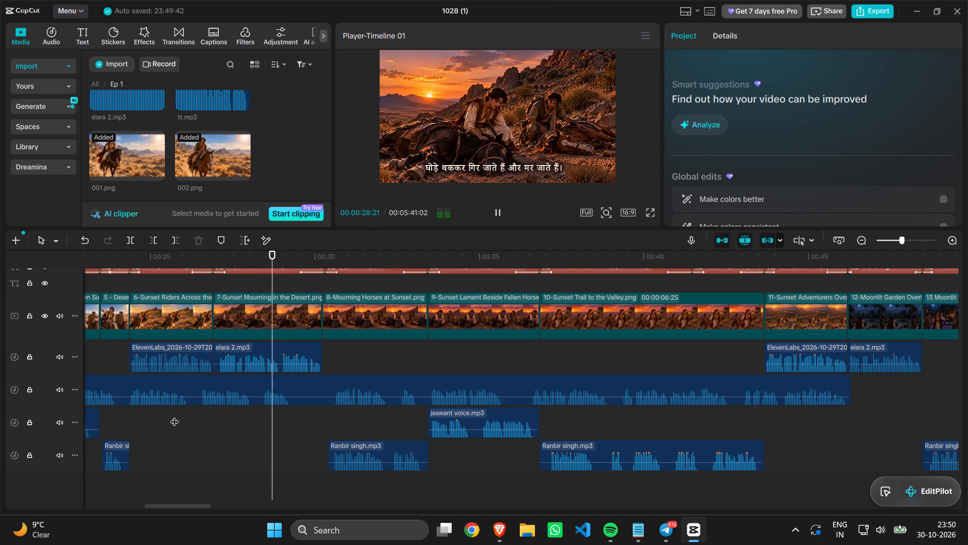
key("space")
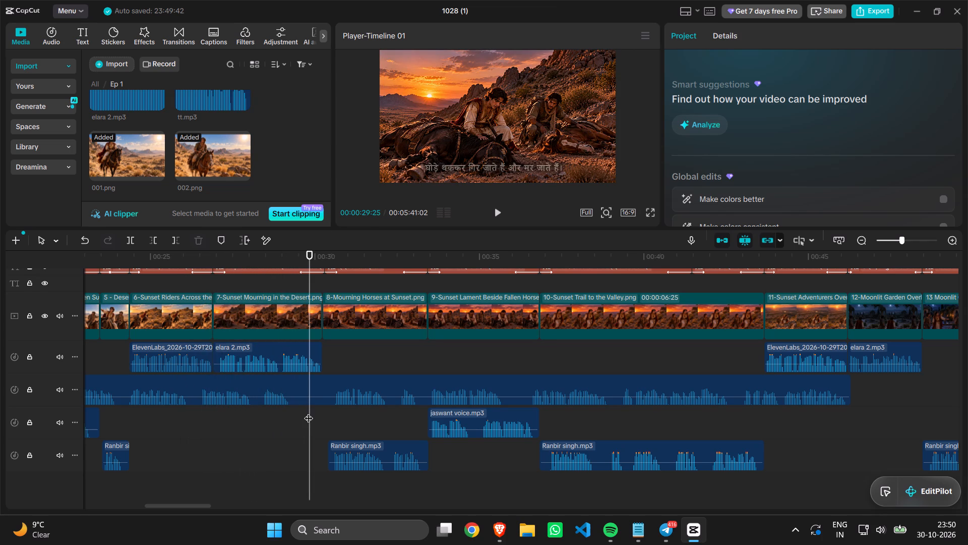
left_click(319, 388)
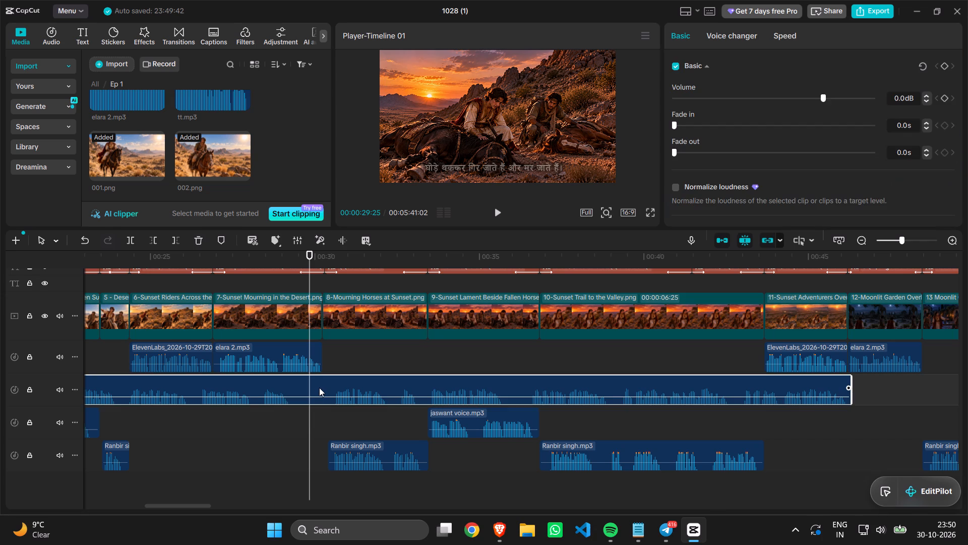
key("ctrl+b")
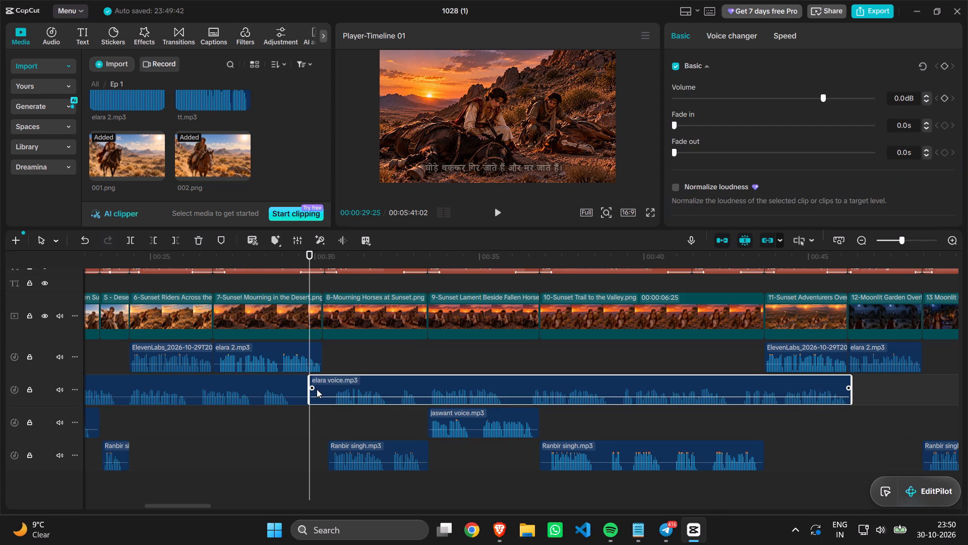
left_click_drag(320, 391, 401, 397)
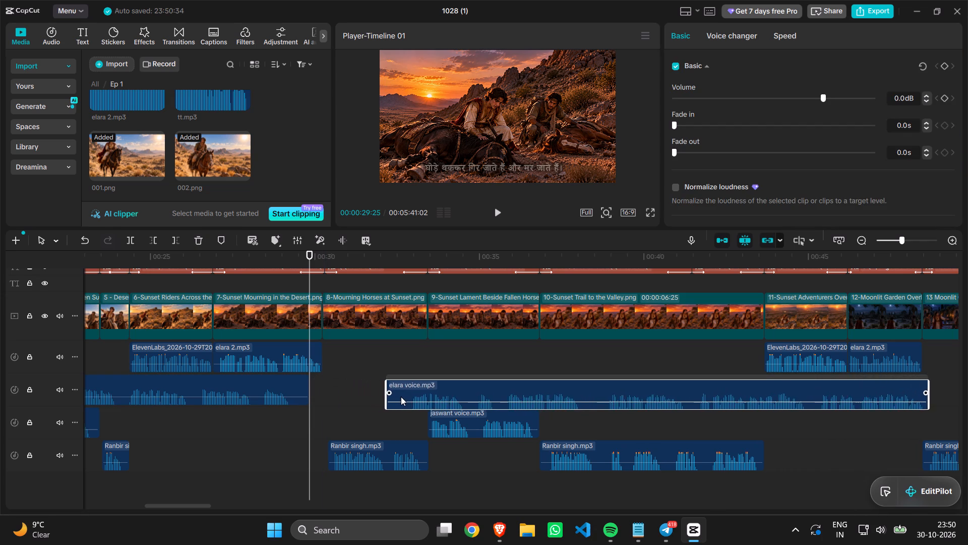
left_click_drag(401, 397, 432, 390)
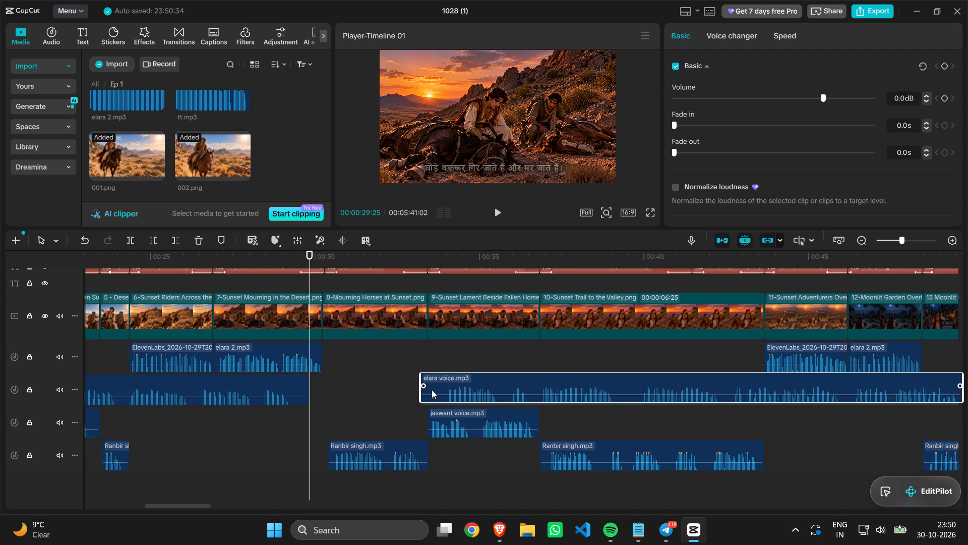
left_click_drag(432, 390, 438, 387)
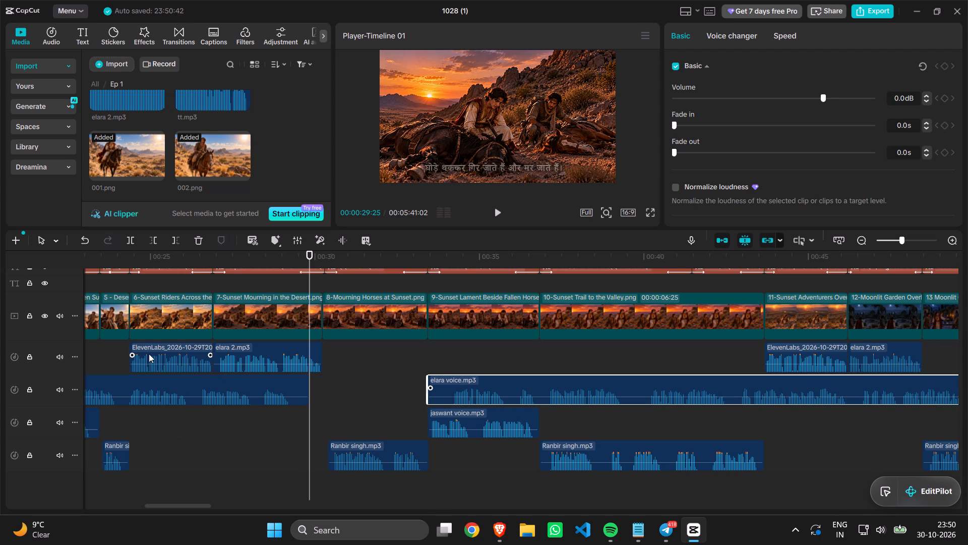
Place the playhead at 00:00:23:20, within the scene 5 clip just before 6-Sunset Riders.
left_click(106, 355)
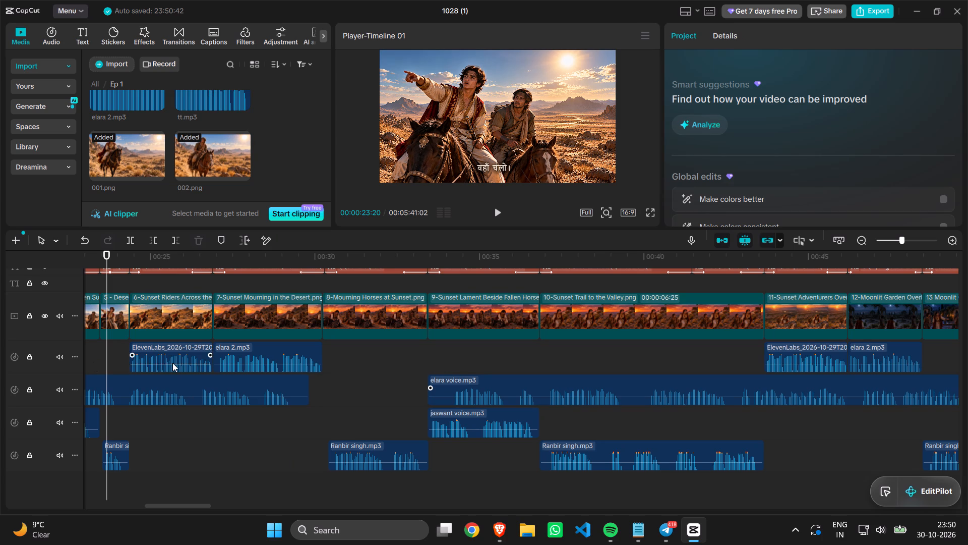
Select the cut between the 002.png and 3 - Desert Quest clips on the main video track.
left_click_drag(146, 439, 251, 447)
scroll(242, 449, "right", 5)
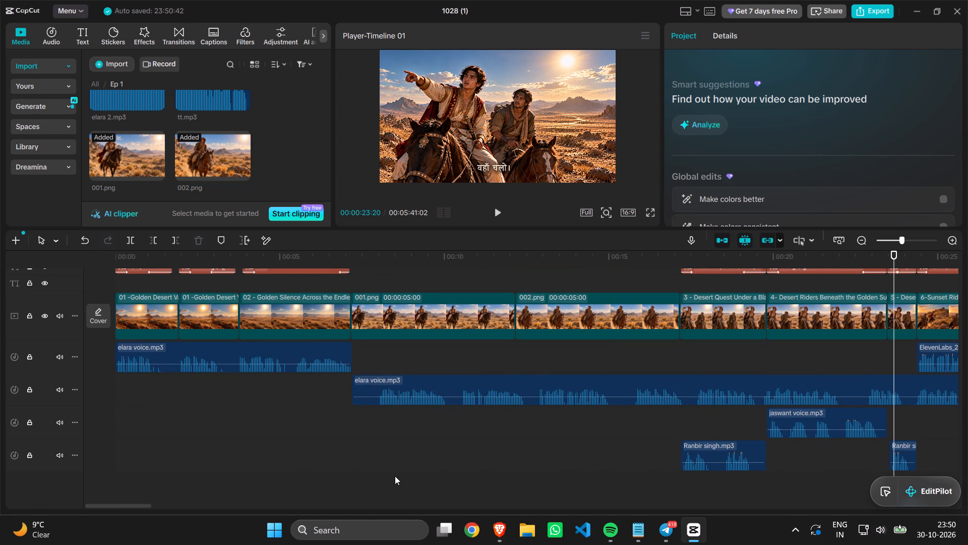
scroll(395, 476, "left", 1)
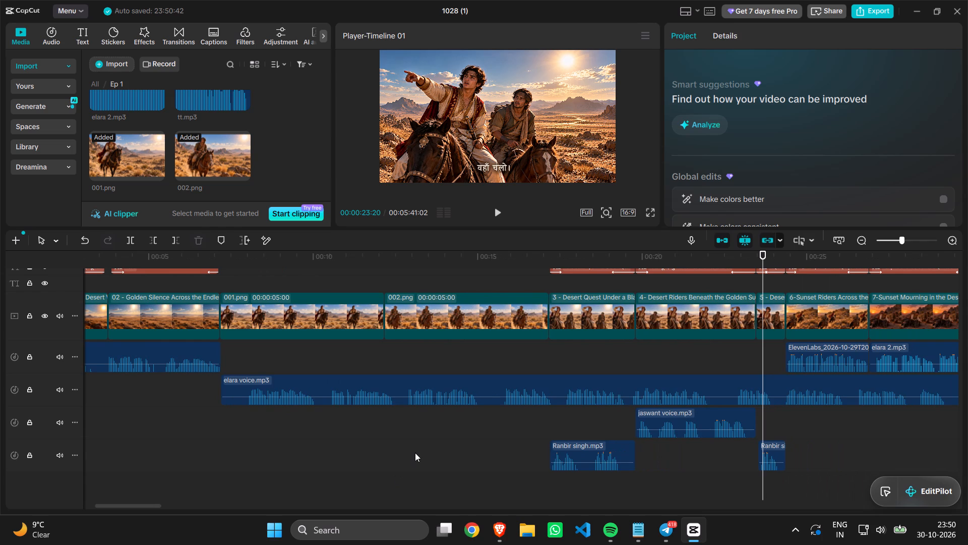
scroll(415, 453, "left", 1)
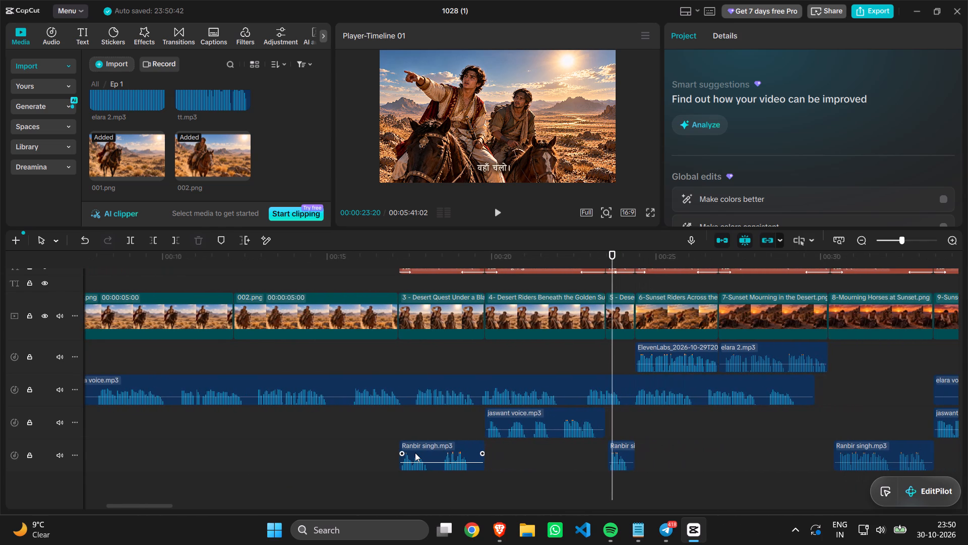
scroll(441, 335, "left", 1)
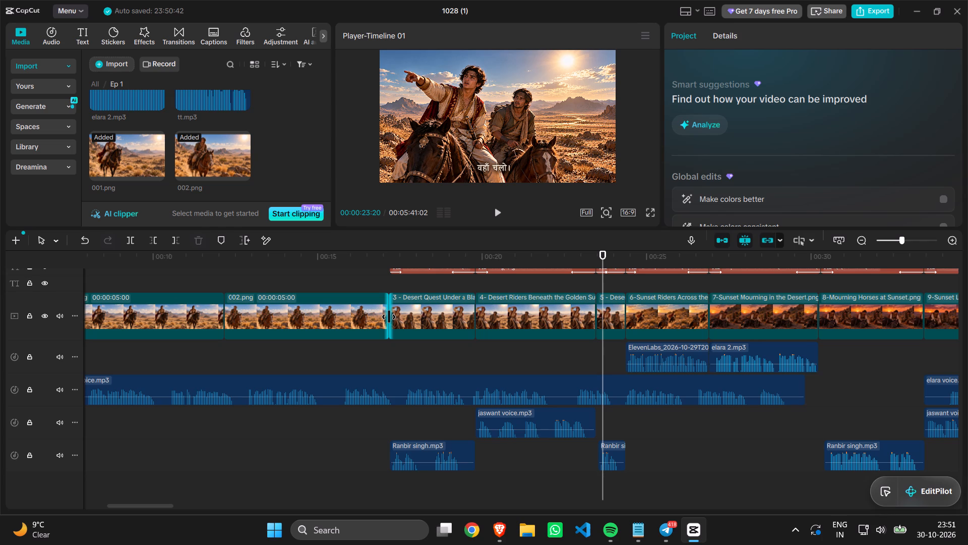
left_click(389, 317)
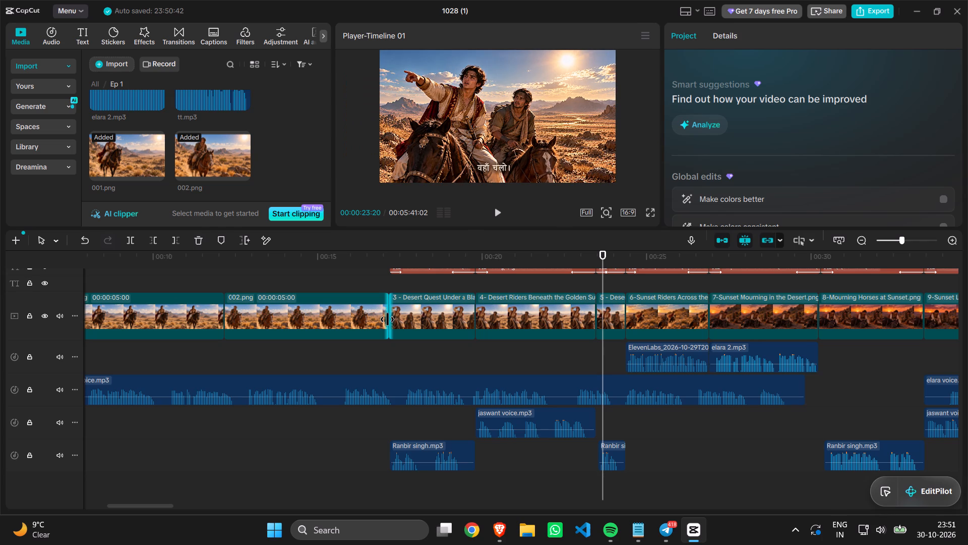
left_click(387, 319)
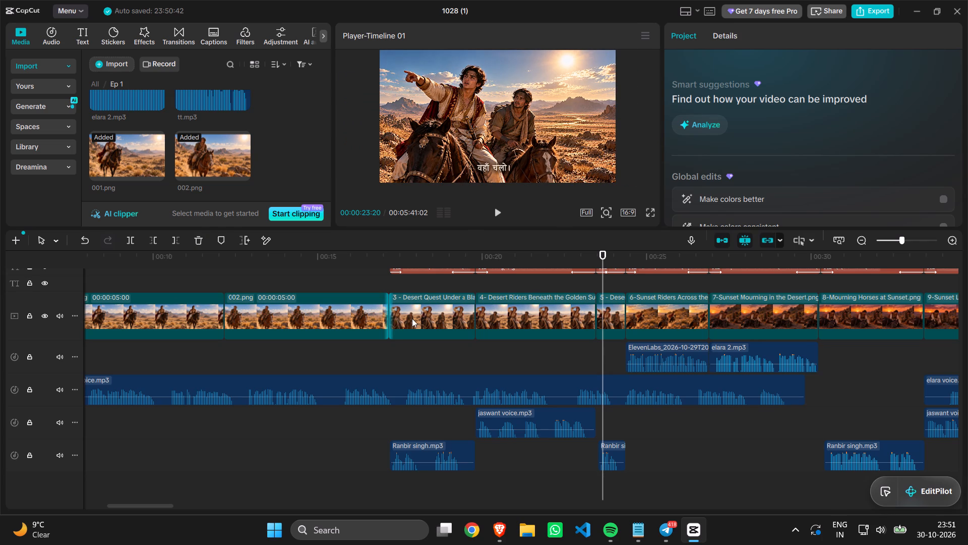